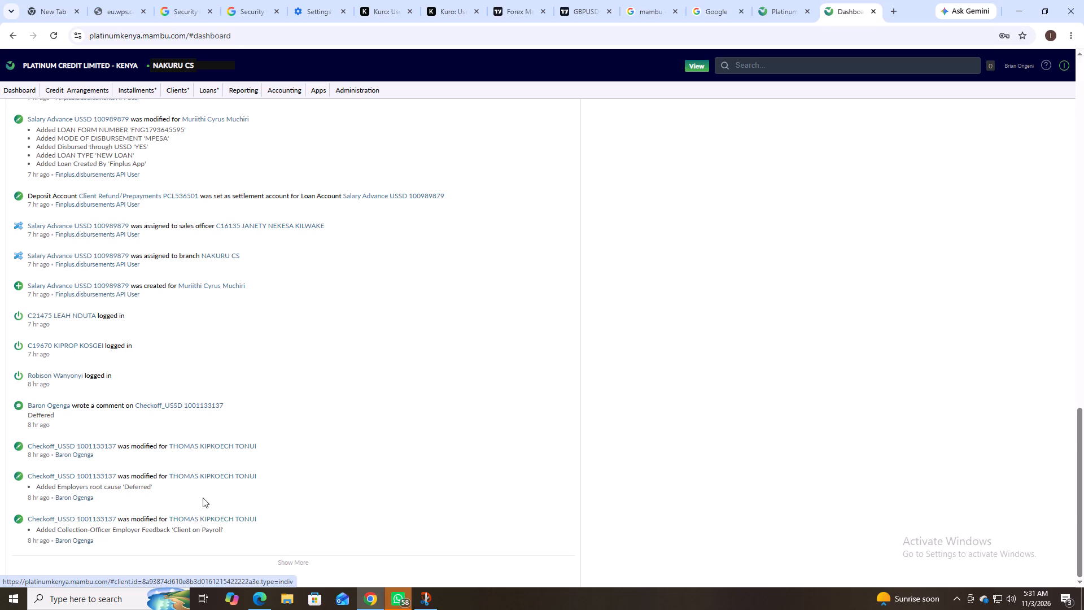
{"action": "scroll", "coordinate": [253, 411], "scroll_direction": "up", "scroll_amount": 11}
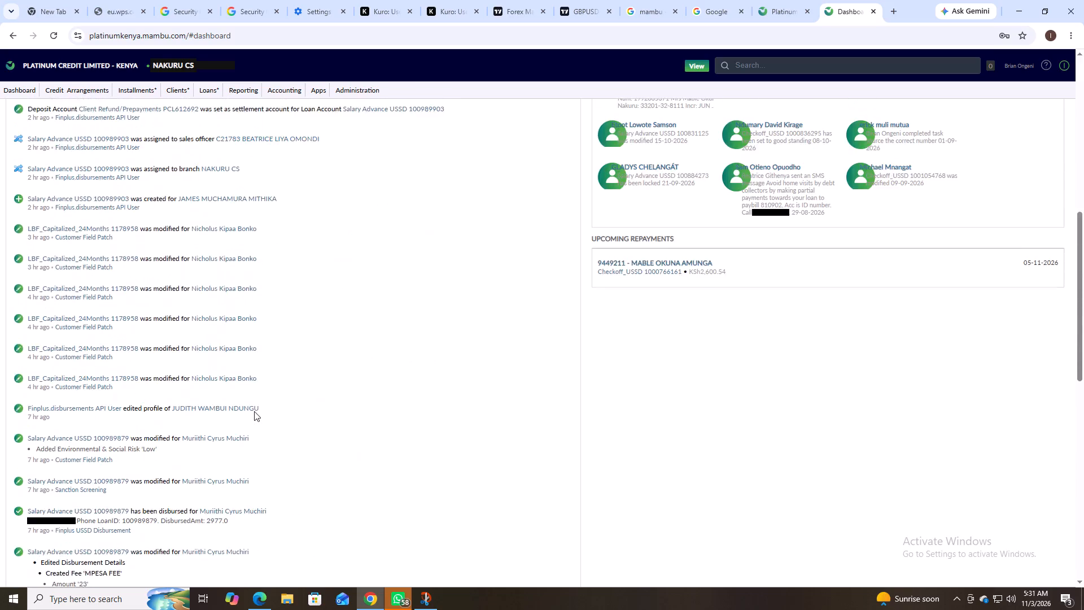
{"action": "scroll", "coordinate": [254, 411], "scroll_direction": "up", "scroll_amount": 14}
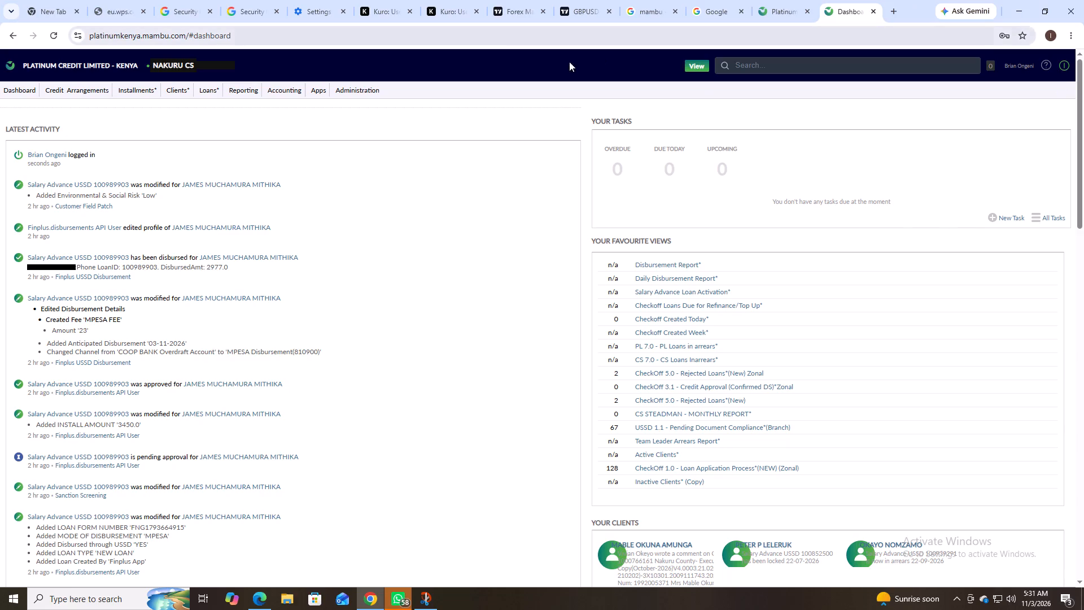
Switch to the GBPUSD chart in TradingView and set its timeframe to one day.
{"action": "left_click", "coordinate": [595, 8]}
{"action": "scroll", "coordinate": [700, 190], "scroll_direction": "down", "scroll_amount": 2}
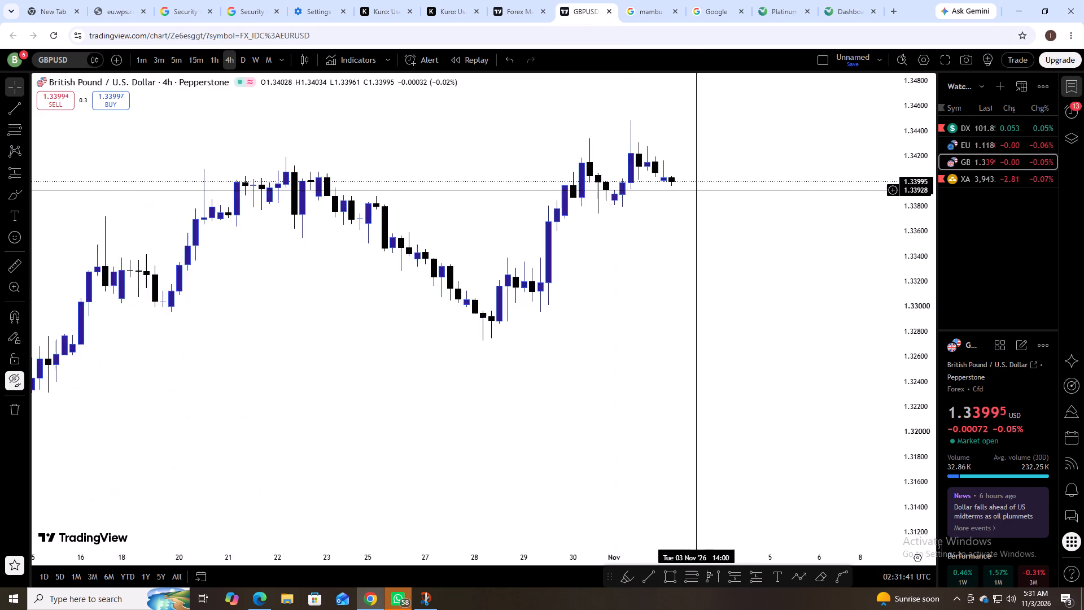
{"action": "scroll", "coordinate": [700, 190], "scroll_direction": "down", "scroll_amount": 3}
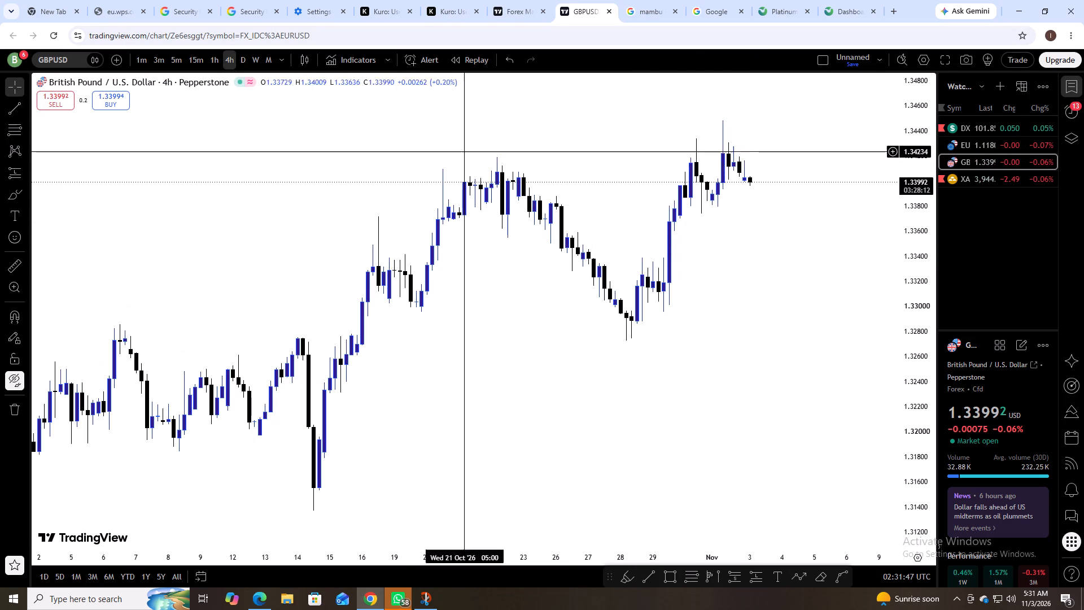
{"action": "left_click", "coordinate": [242, 62]}
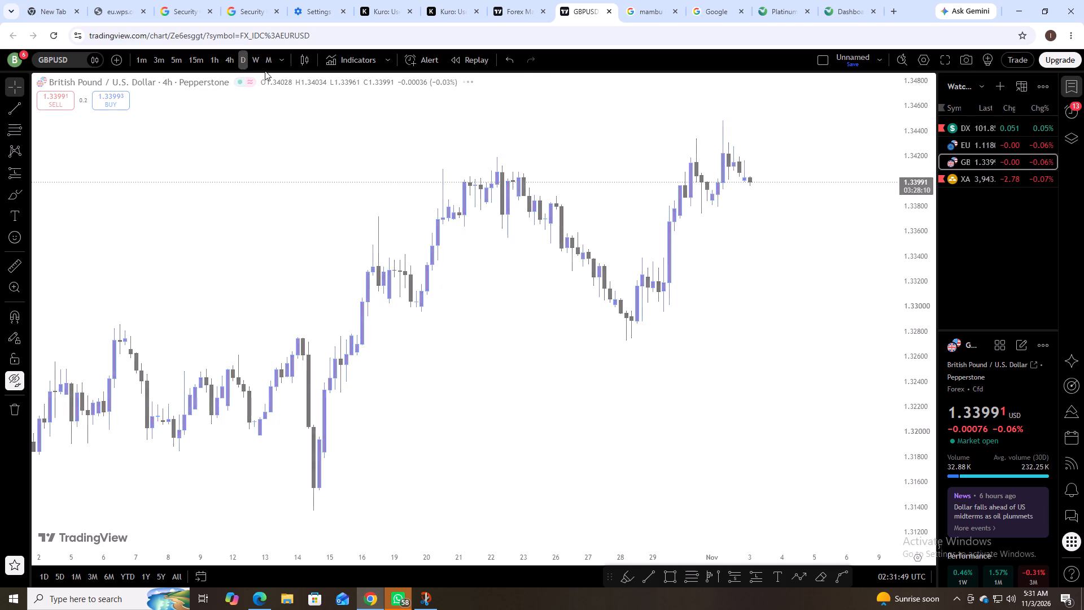
{"action": "scroll", "coordinate": [615, 215], "scroll_direction": "up", "scroll_amount": 8}
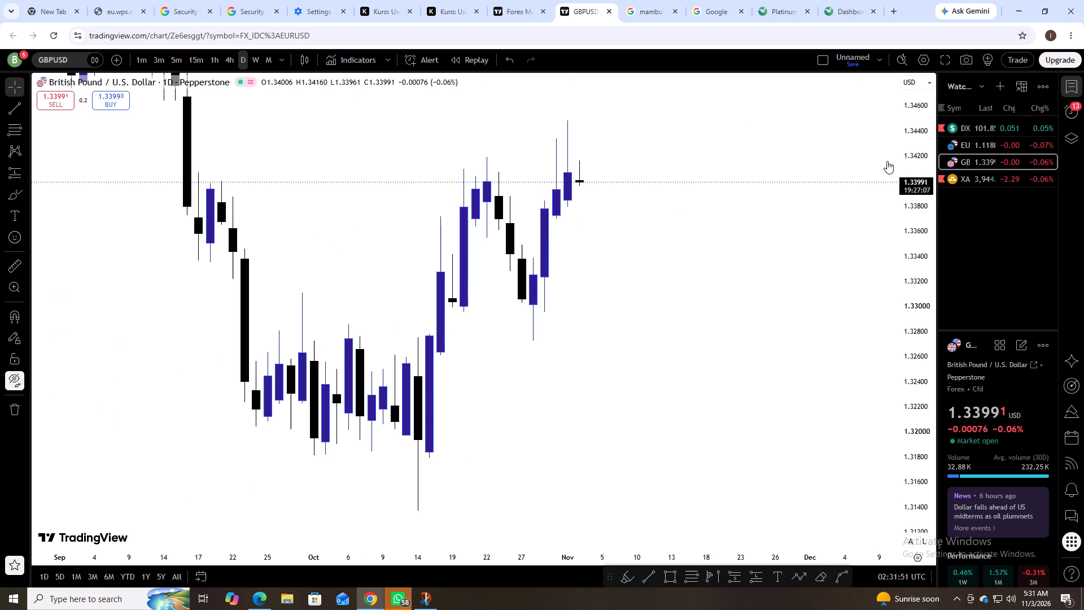
{"action": "scroll", "coordinate": [854, 169], "scroll_direction": "down", "scroll_amount": 2}
{"action": "left_click_drag", "start_coordinate": [828, 217], "coordinate": [846, 318]}
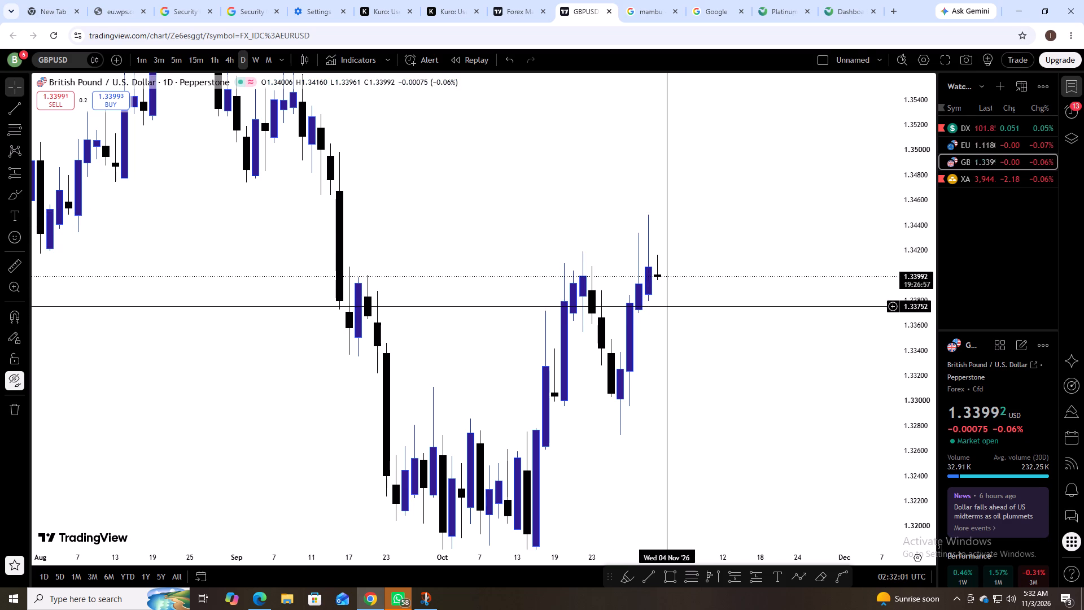
Open the broker list for trading and choose Pepperstone as the broker to connect.
{"action": "left_click", "coordinate": [1012, 59]}
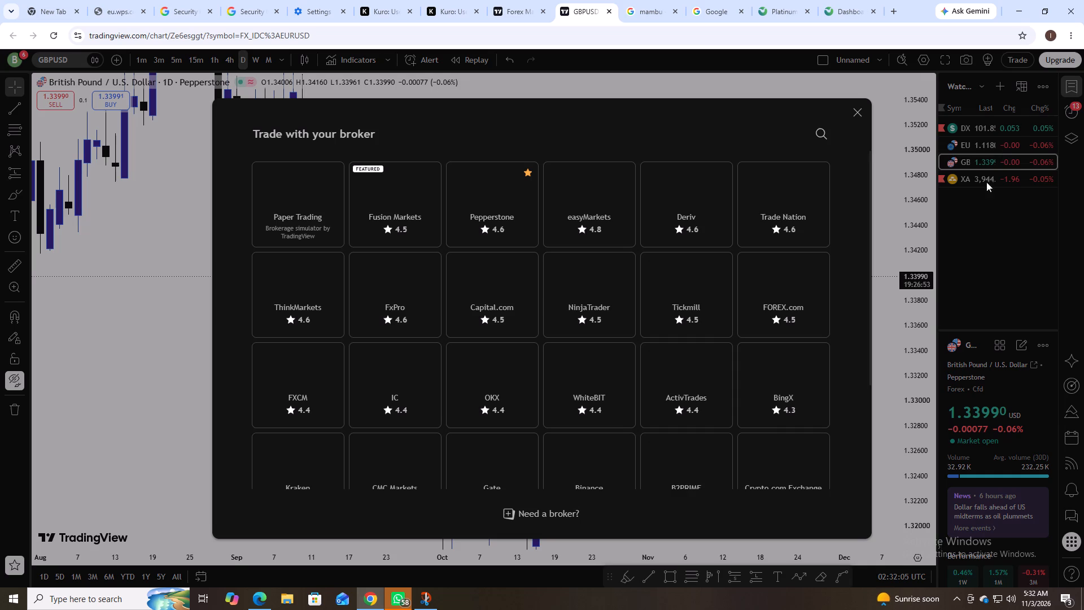
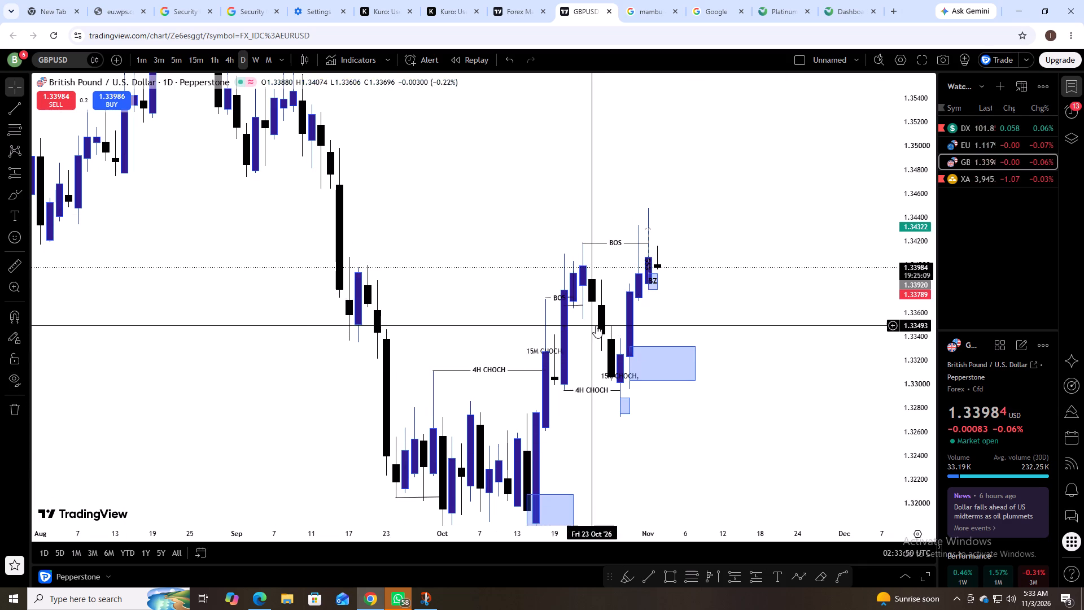
Set the GBPUSD chart's timeframe to 15 minutes.
{"action": "scroll", "coordinate": [596, 325], "scroll_direction": "up", "scroll_amount": 1}
{"action": "scroll", "coordinate": [596, 325], "scroll_direction": "down", "scroll_amount": 1}
{"action": "scroll", "coordinate": [596, 325], "scroll_direction": "up", "scroll_amount": 5}
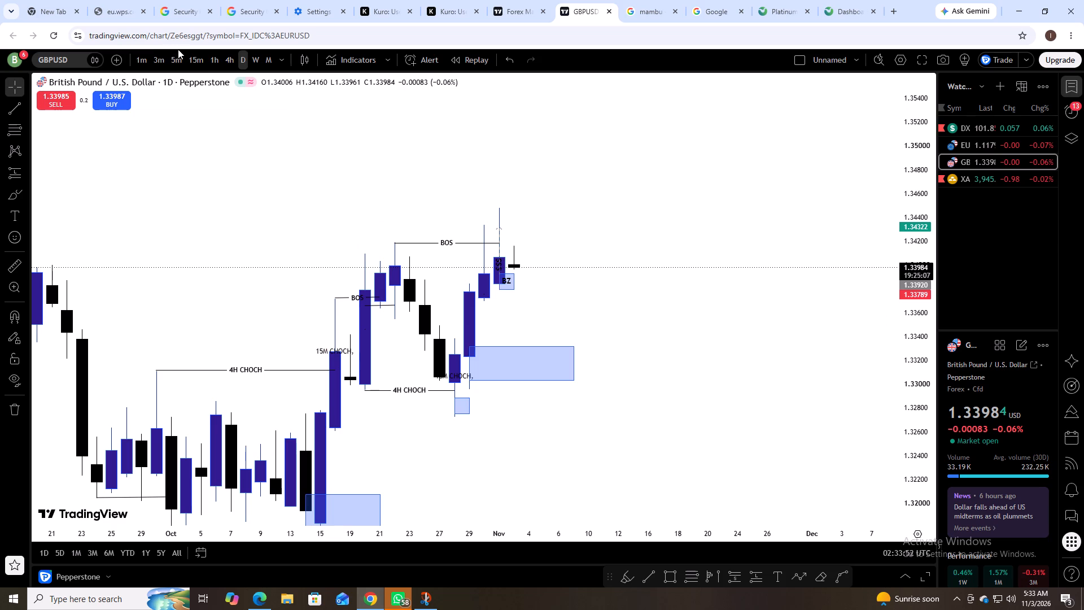
{"action": "left_click", "coordinate": [190, 61]}
Examine the recent 15-minute GBPUSD price action around the BZ zone and the larger demand zone below it.
{"action": "scroll", "coordinate": [299, 155], "scroll_direction": "down", "scroll_amount": 3}
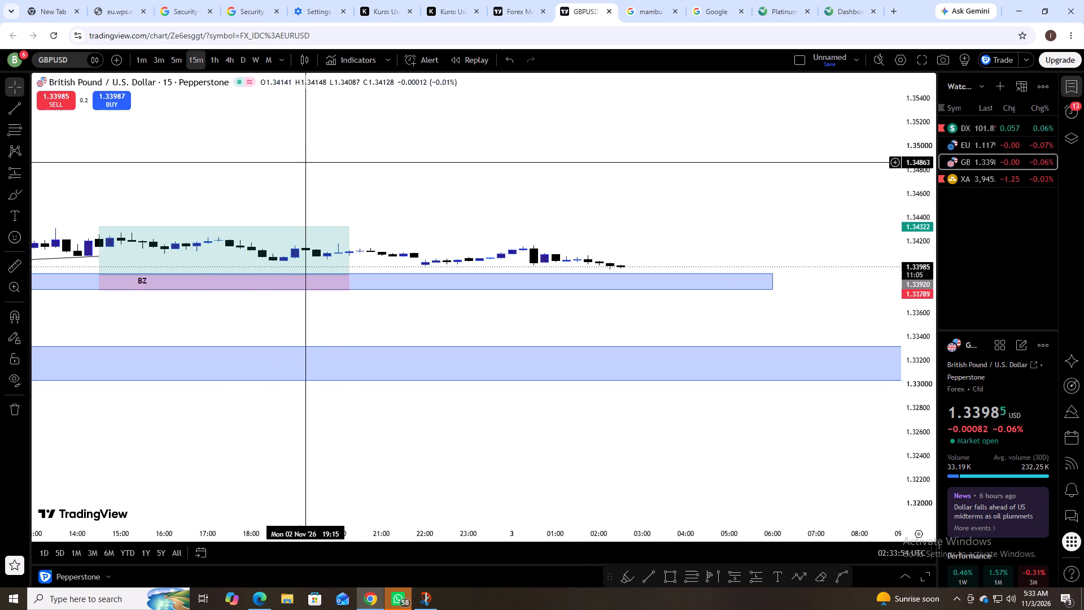
{"action": "scroll", "coordinate": [351, 193], "scroll_direction": "down", "scroll_amount": 4}
{"action": "scroll", "coordinate": [354, 197], "scroll_direction": "up", "scroll_amount": 1}
{"action": "scroll", "coordinate": [357, 198], "scroll_direction": "down", "scroll_amount": 11}
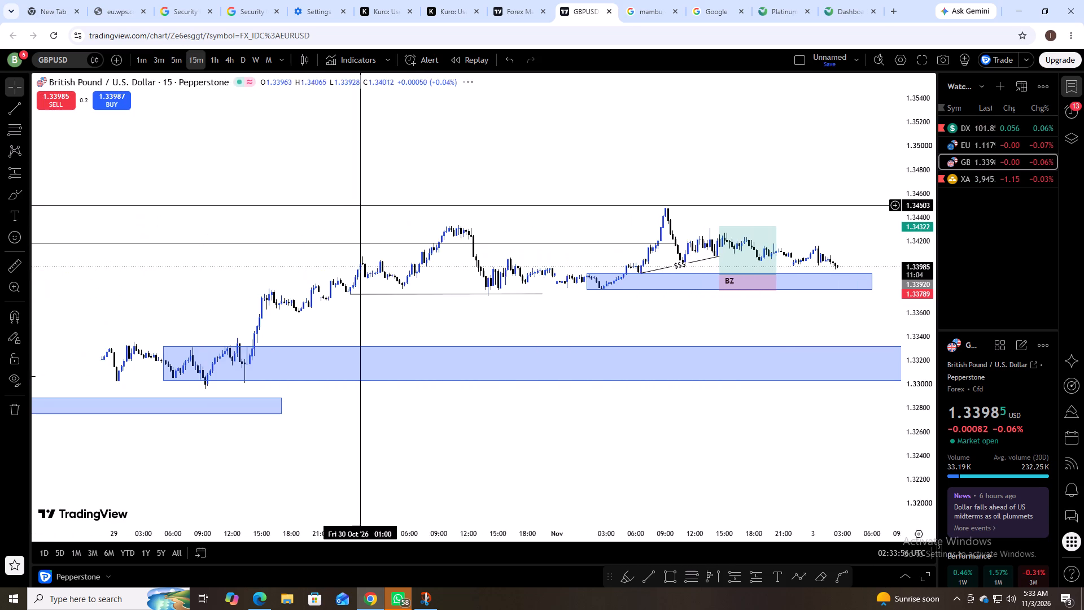
{"action": "left_click_drag", "start_coordinate": [635, 330], "coordinate": [311, 252]}
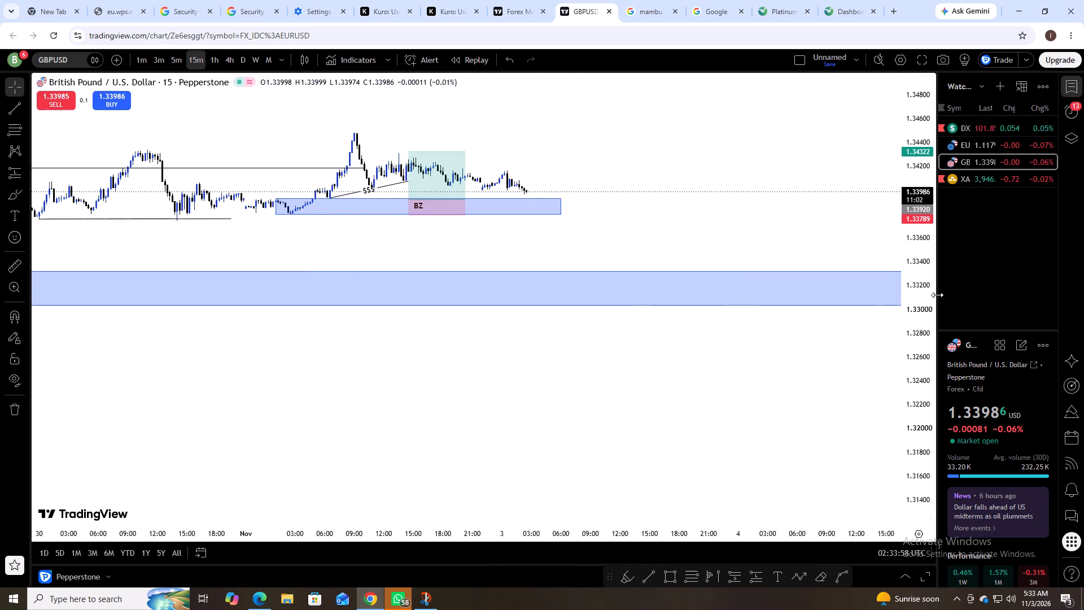
{"action": "left_click_drag", "start_coordinate": [931, 294], "coordinate": [942, 0]}
{"action": "left_click_drag", "start_coordinate": [723, 186], "coordinate": [739, 330]}
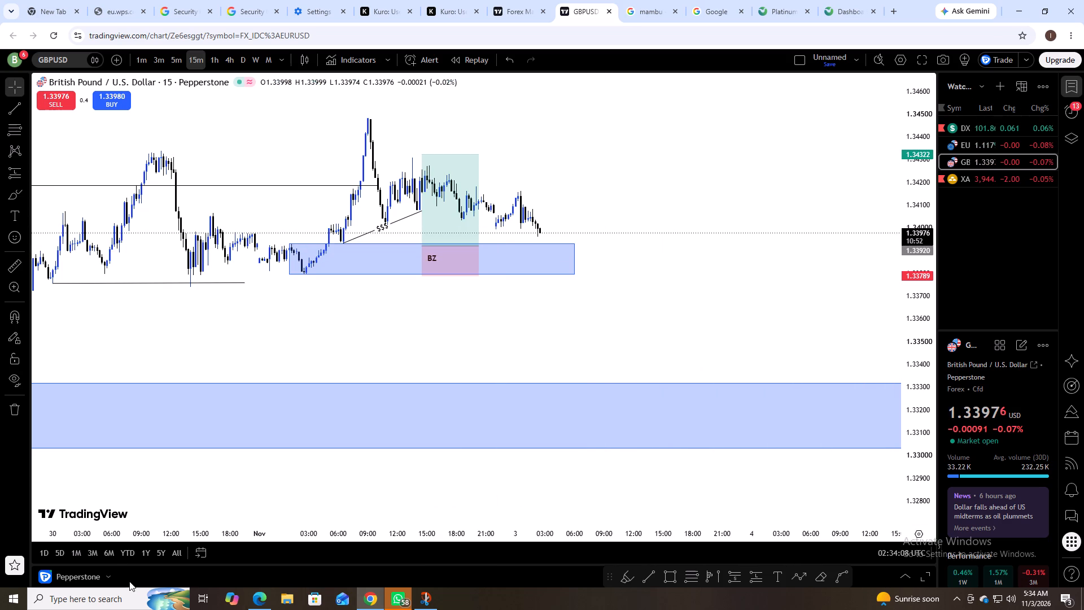
Open the Pepperstone account panel full size and check the demo account's positions, orders and order history.
{"action": "left_click", "coordinate": [106, 574]}
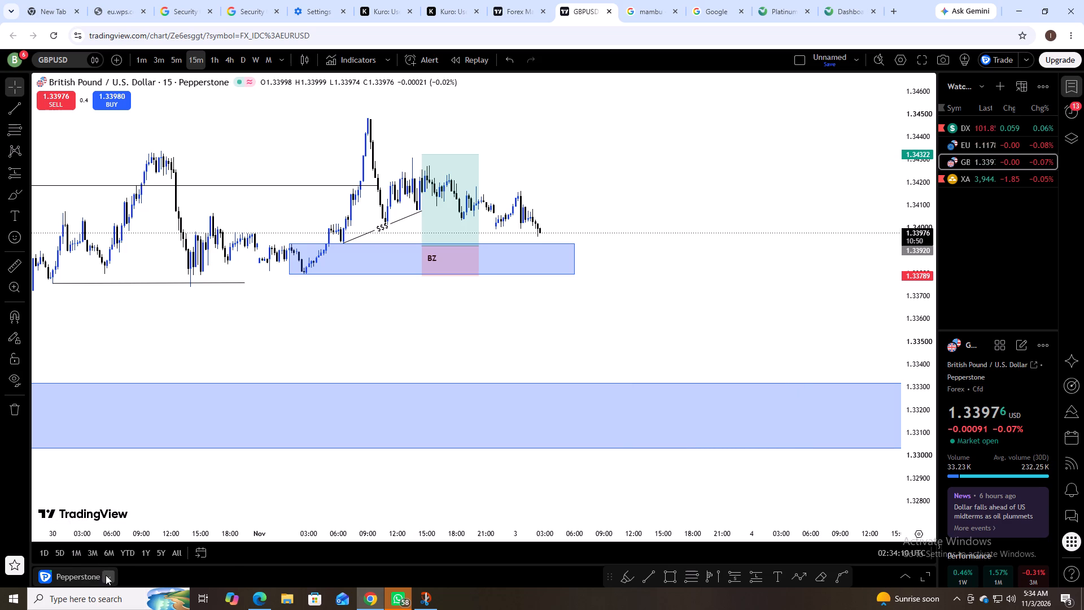
{"action": "left_click", "coordinate": [336, 493]}
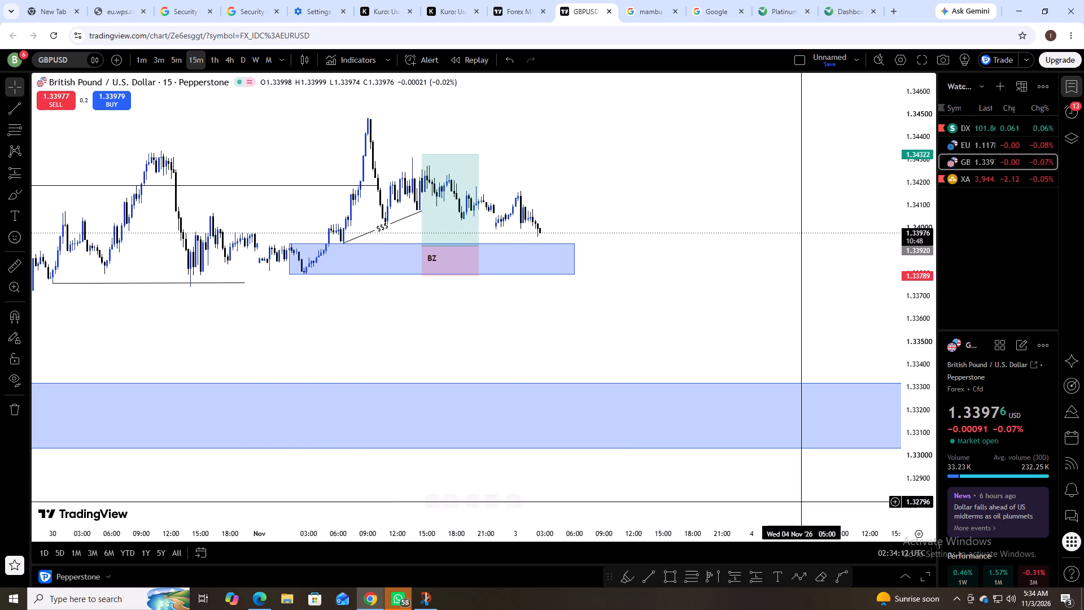
{"action": "left_click", "coordinate": [908, 579]}
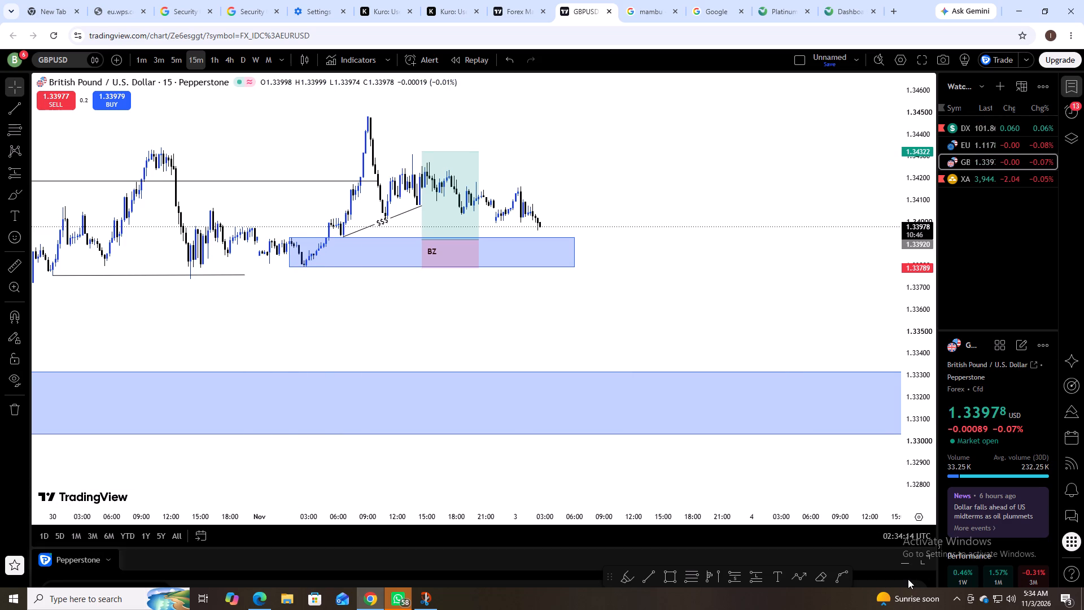
{"action": "left_click", "coordinate": [908, 564]}
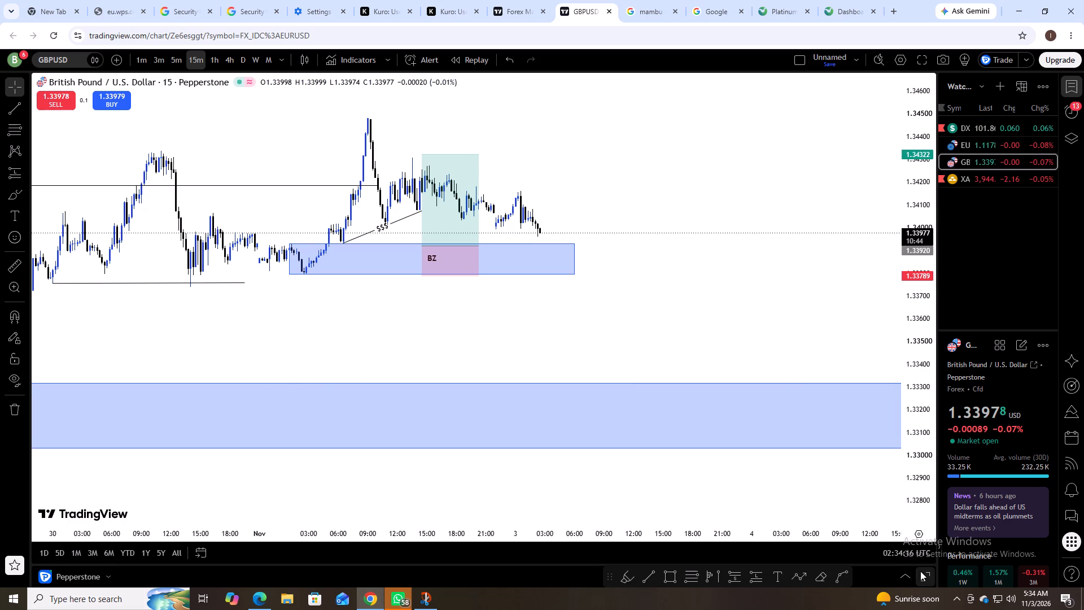
{"action": "left_click", "coordinate": [924, 573]}
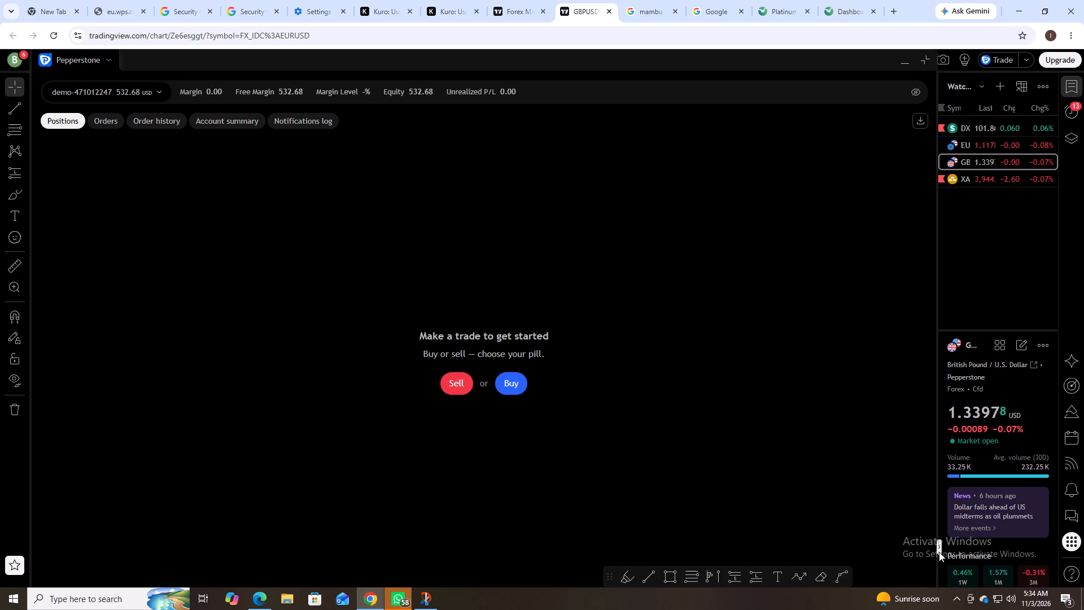
{"action": "left_click", "coordinate": [929, 555]}
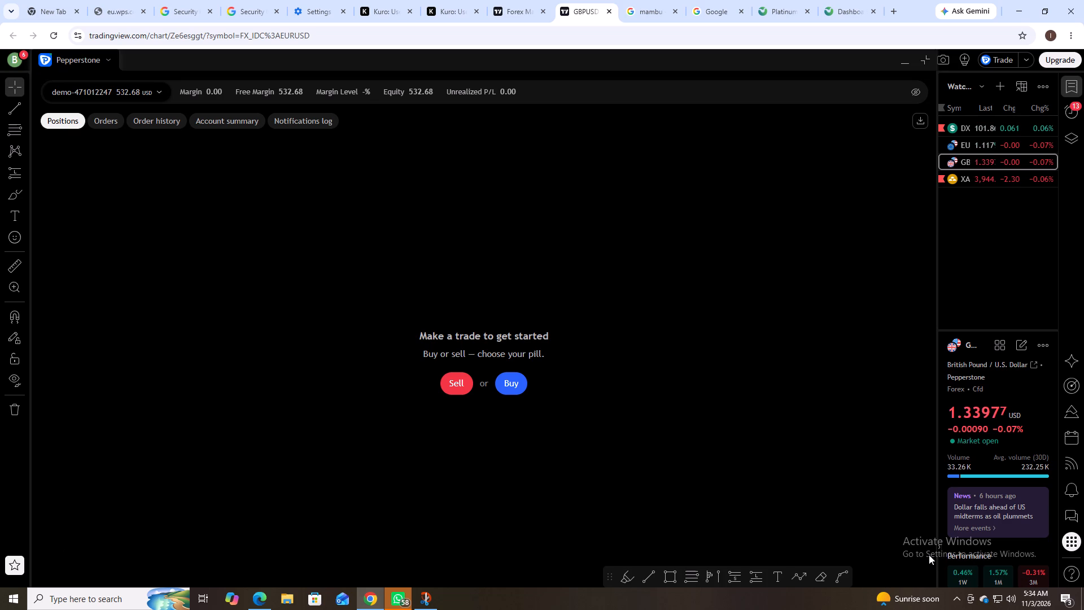
{"action": "scroll", "coordinate": [748, 455], "scroll_direction": "down", "scroll_amount": 4}
{"action": "scroll", "coordinate": [748, 455], "scroll_direction": "up", "scroll_amount": 3}
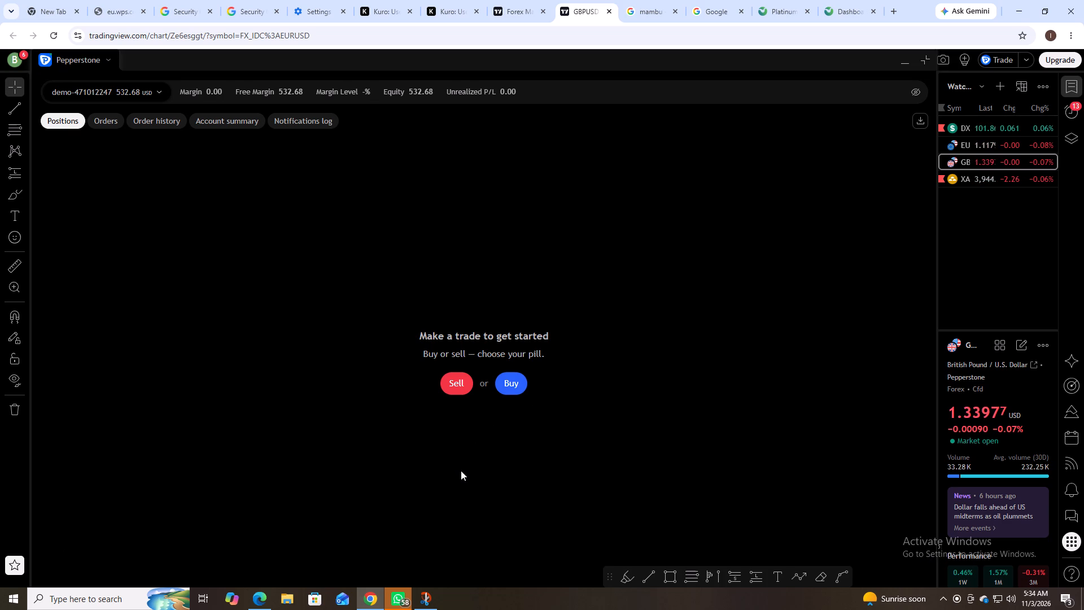
{"action": "scroll", "coordinate": [461, 470], "scroll_direction": "up", "scroll_amount": 4}
{"action": "left_click", "coordinate": [111, 125]}
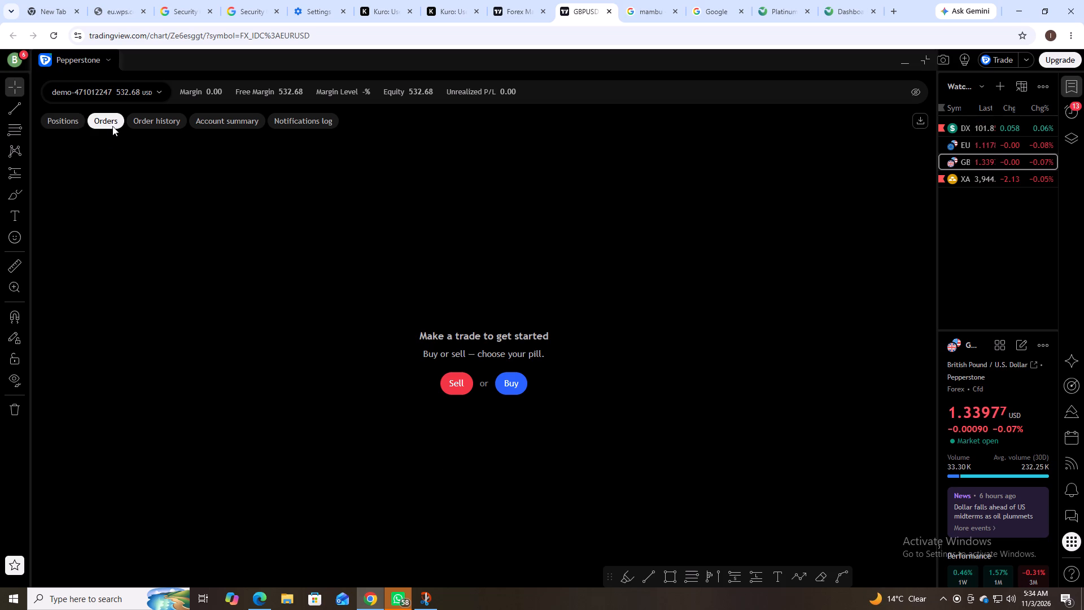
{"action": "left_click", "coordinate": [149, 127]}
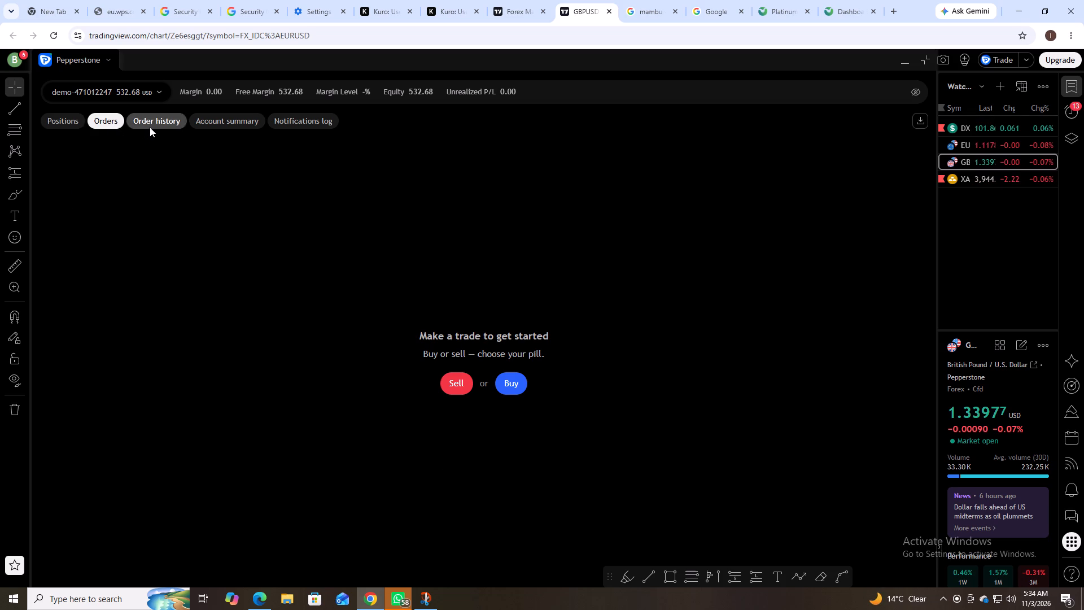
{"action": "scroll", "coordinate": [261, 129], "scroll_direction": "up", "scroll_amount": 1}
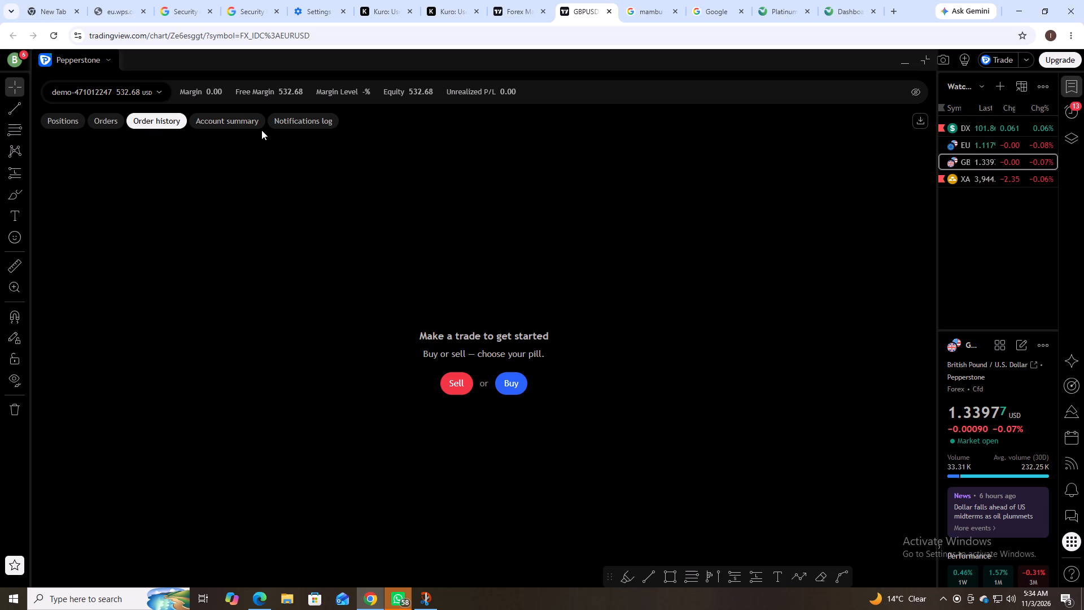
{"action": "left_click", "coordinate": [102, 63]}
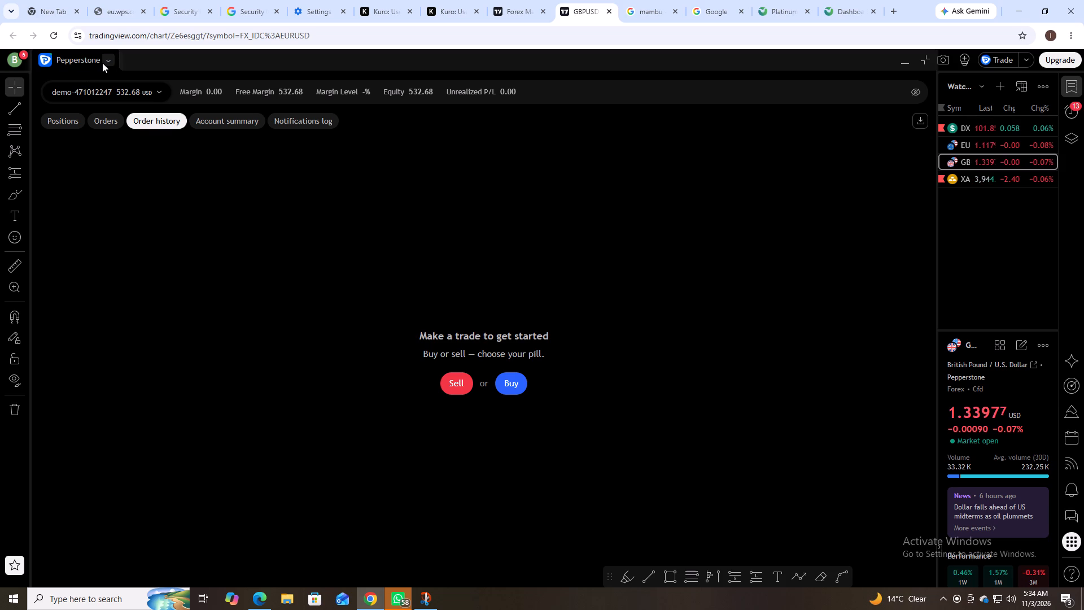
{"action": "left_click", "coordinate": [110, 59]}
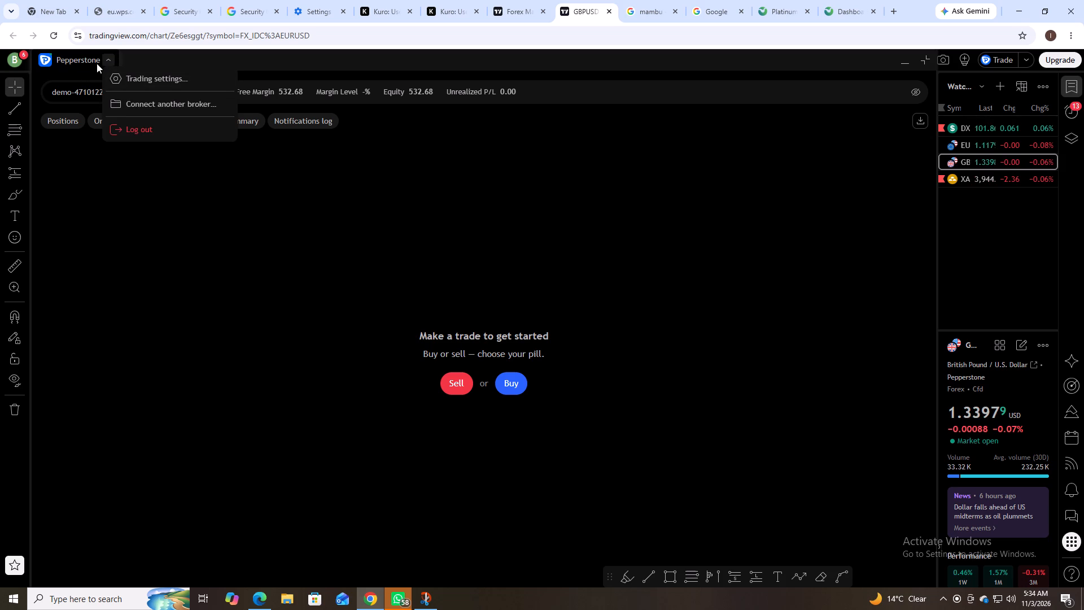
{"action": "left_click", "coordinate": [97, 63]}
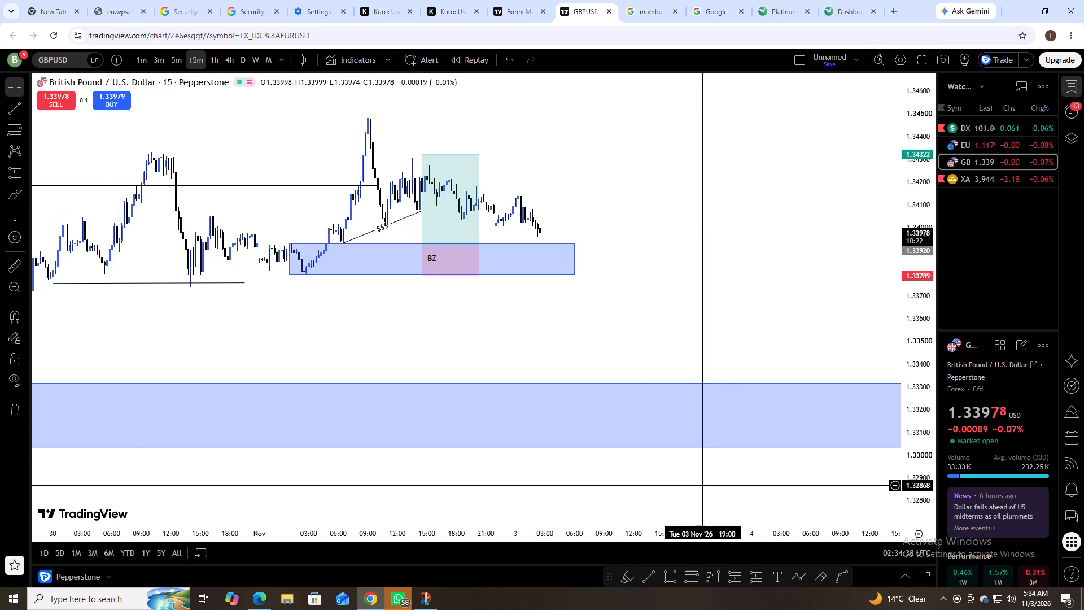
Reopen the Pepperstone account panel and switch from the demo account to the live USD account.
{"action": "left_click", "coordinate": [928, 576]}
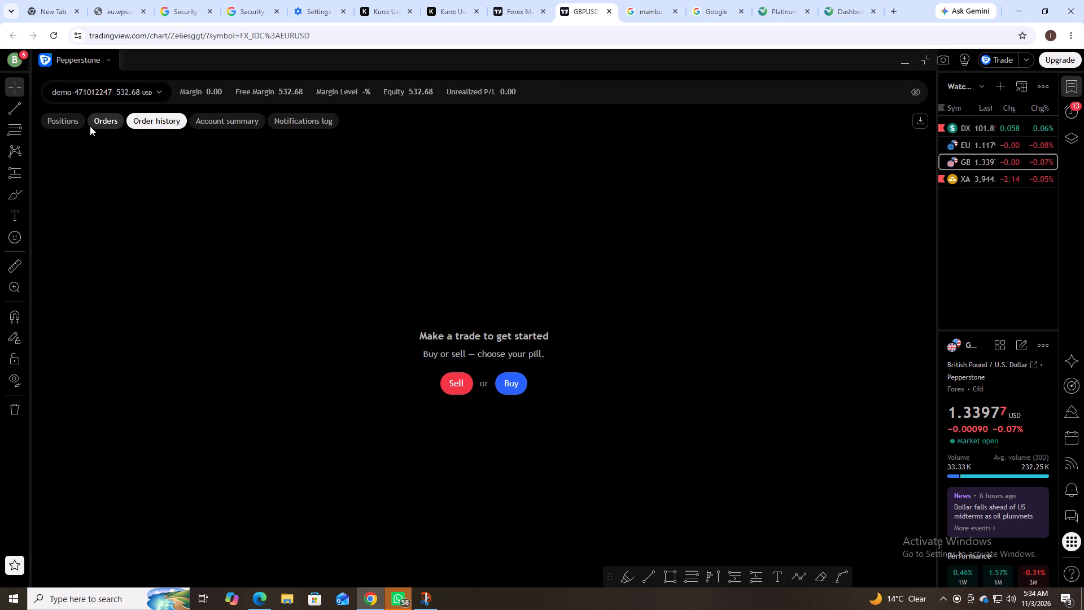
{"action": "left_click", "coordinate": [110, 60]}
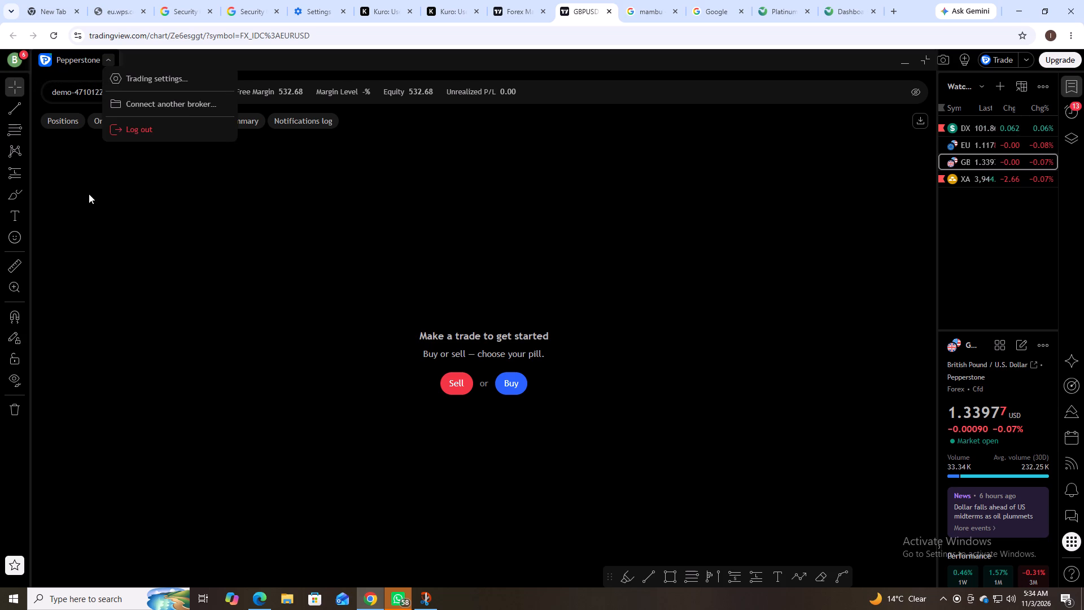
{"action": "left_click", "coordinate": [117, 212]}
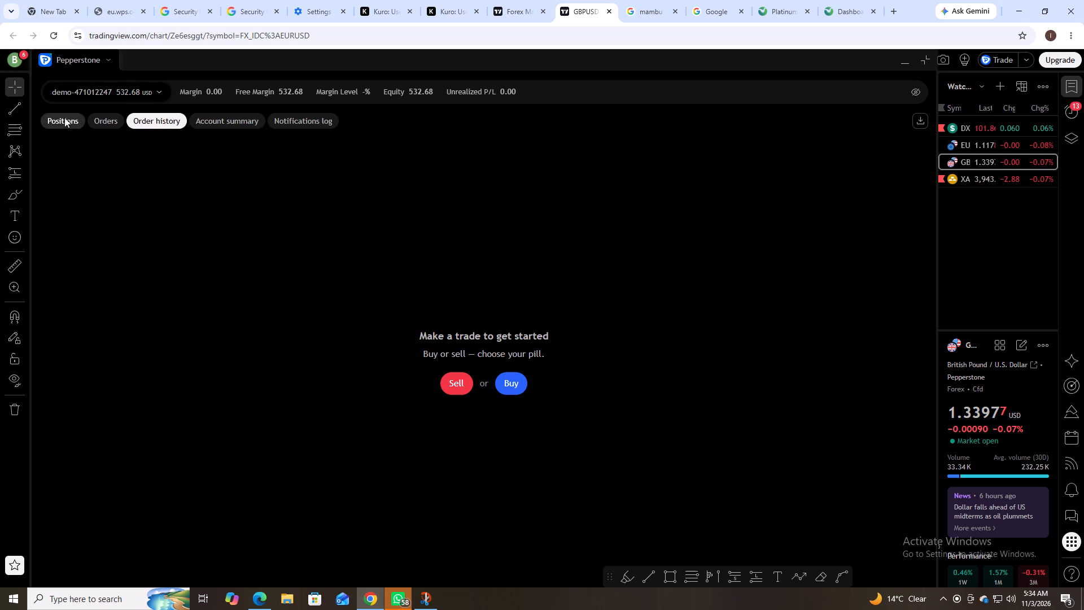
{"action": "left_click", "coordinate": [157, 91]}
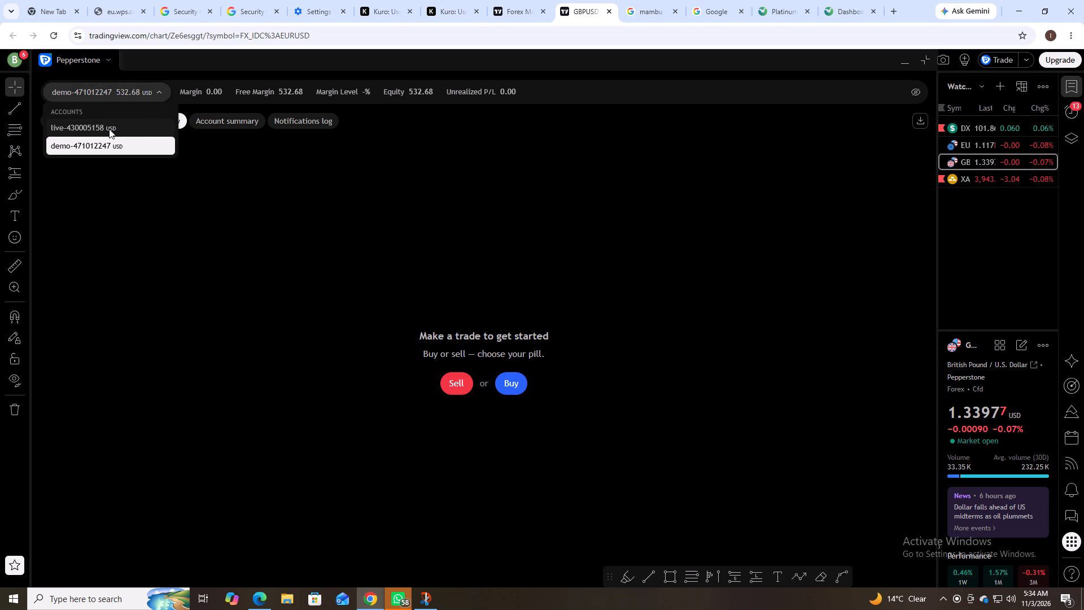
{"action": "left_click", "coordinate": [109, 127]}
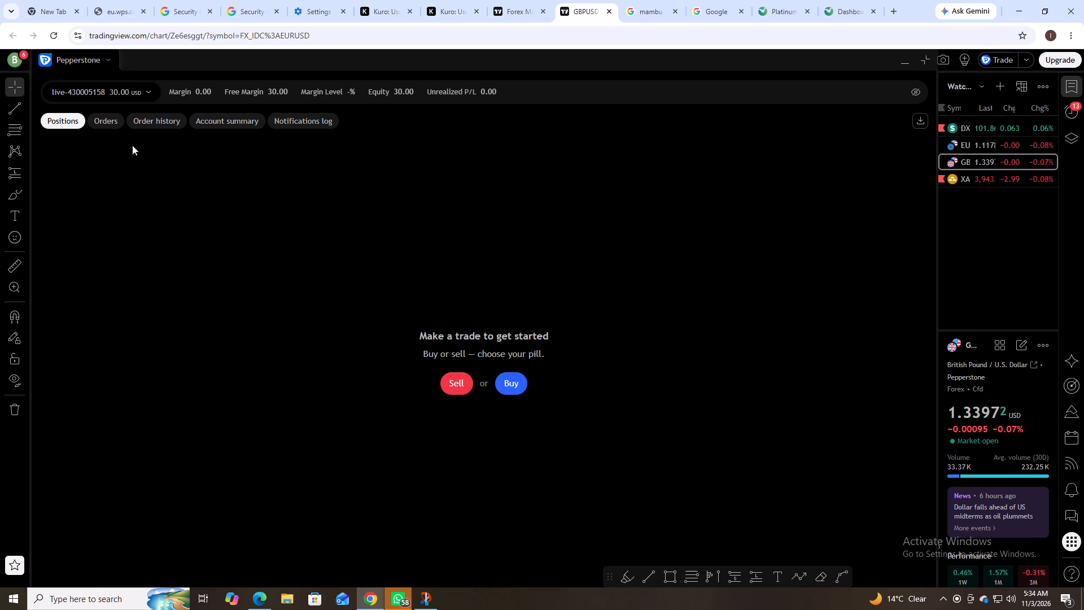
Check the live account's orders and return to the GBPUSD chart.
{"action": "left_click", "coordinate": [110, 123]}
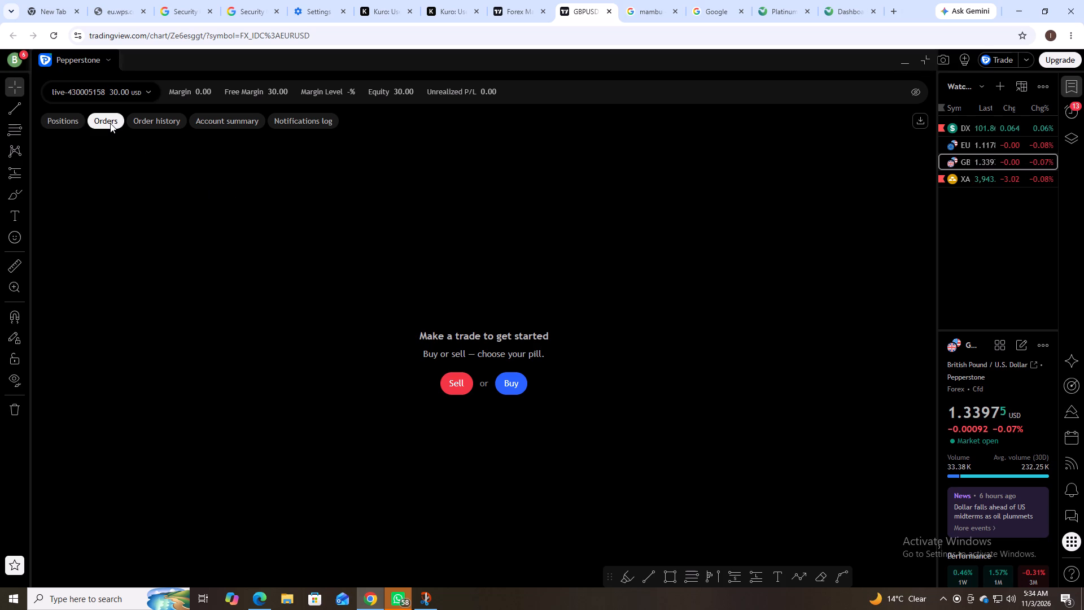
{"action": "left_click", "coordinate": [110, 56]}
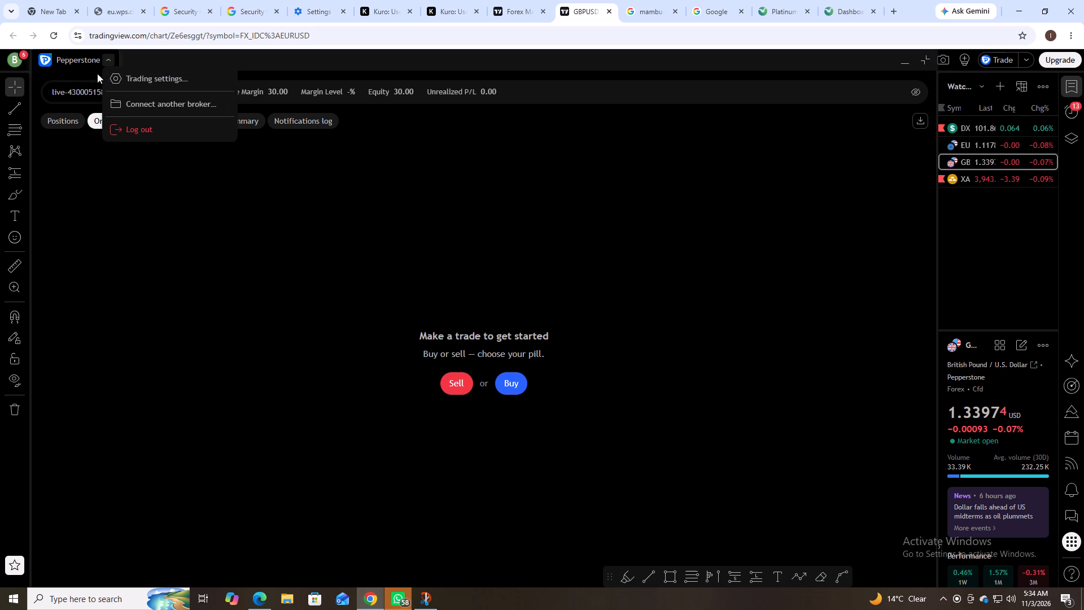
{"action": "left_click", "coordinate": [98, 68]}
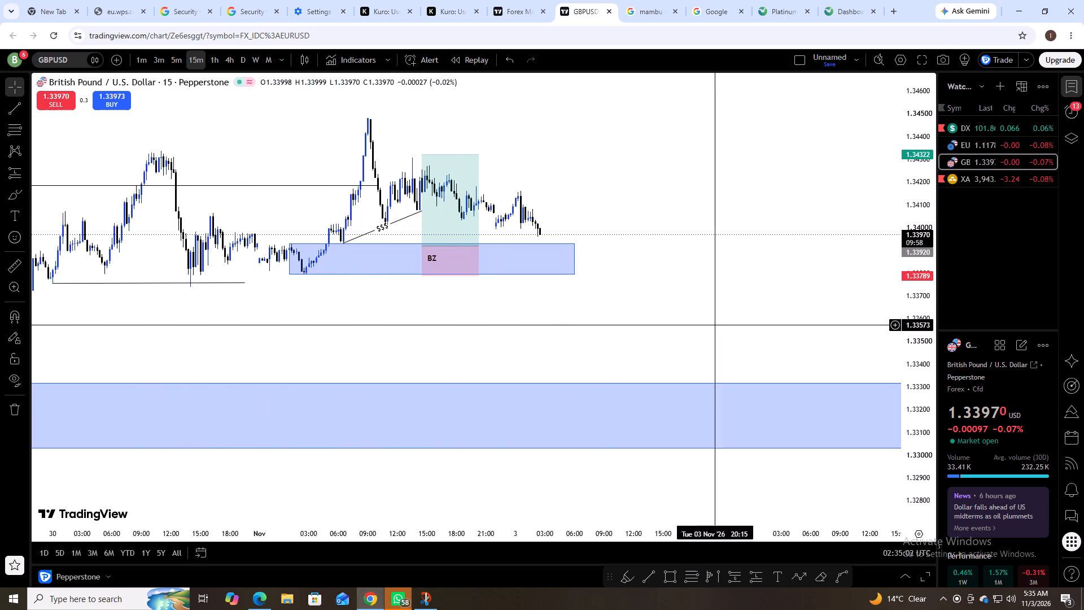
Draw a nearly horizontal trend line from the 30 Oct swing high at about 1.3434 across to 2 Nov 10:00.
{"action": "left_click_drag", "start_coordinate": [925, 363], "coordinate": [895, 153]}
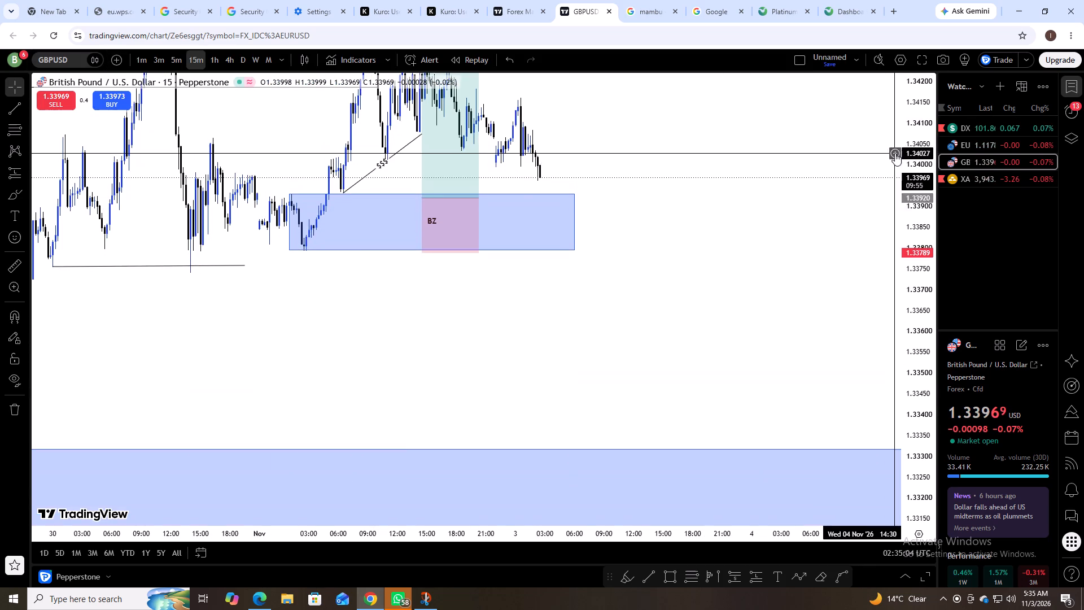
{"action": "left_click_drag", "start_coordinate": [895, 153], "coordinate": [895, 152]}
{"action": "left_click_drag", "start_coordinate": [847, 245], "coordinate": [828, 425]}
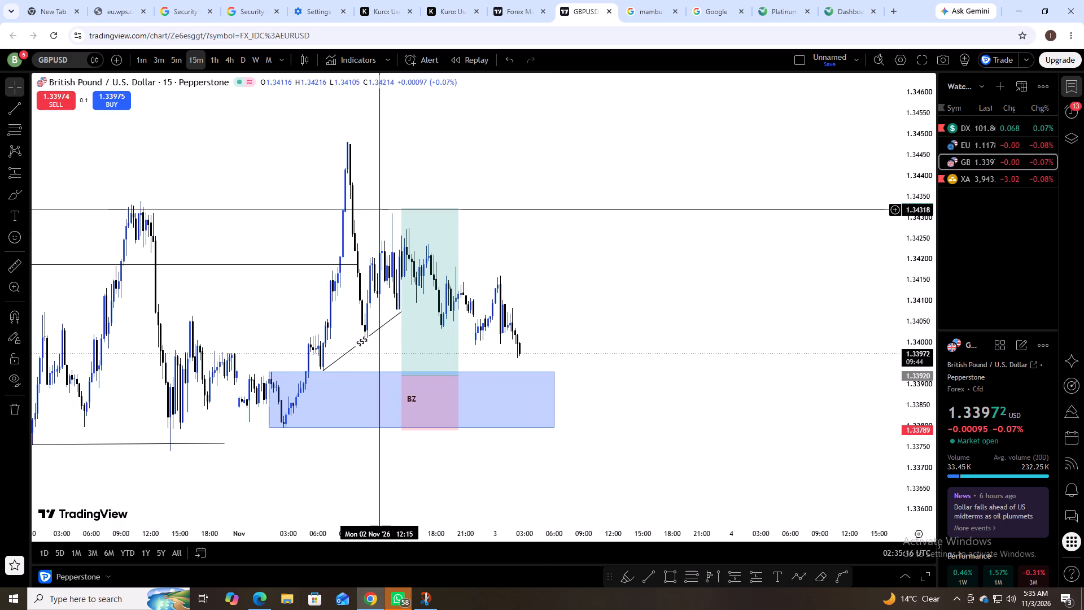
{"action": "scroll", "coordinate": [387, 195], "scroll_direction": "down", "scroll_amount": 3}
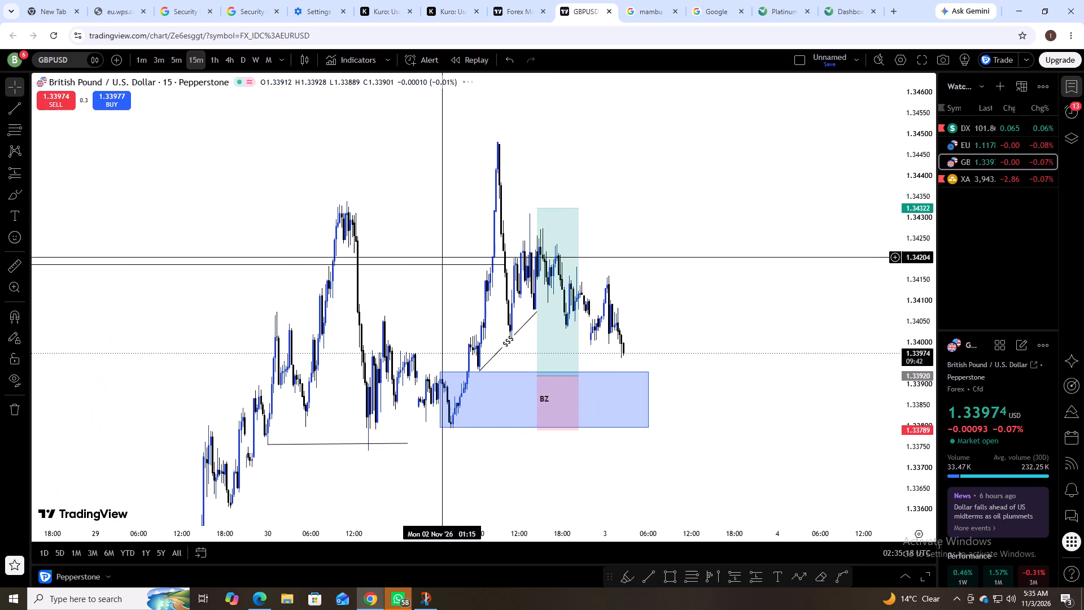
{"action": "scroll", "coordinate": [443, 257], "scroll_direction": "up", "scroll_amount": 4}
{"action": "scroll", "coordinate": [433, 309], "scroll_direction": "down", "scroll_amount": 5}
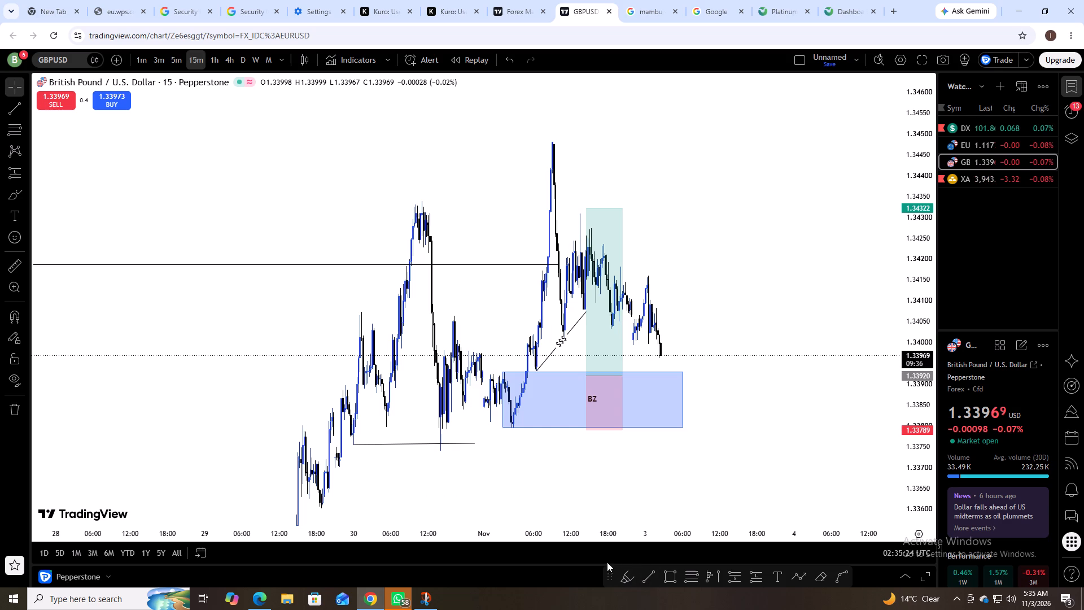
{"action": "left_click_drag", "start_coordinate": [606, 578], "coordinate": [591, 558]}
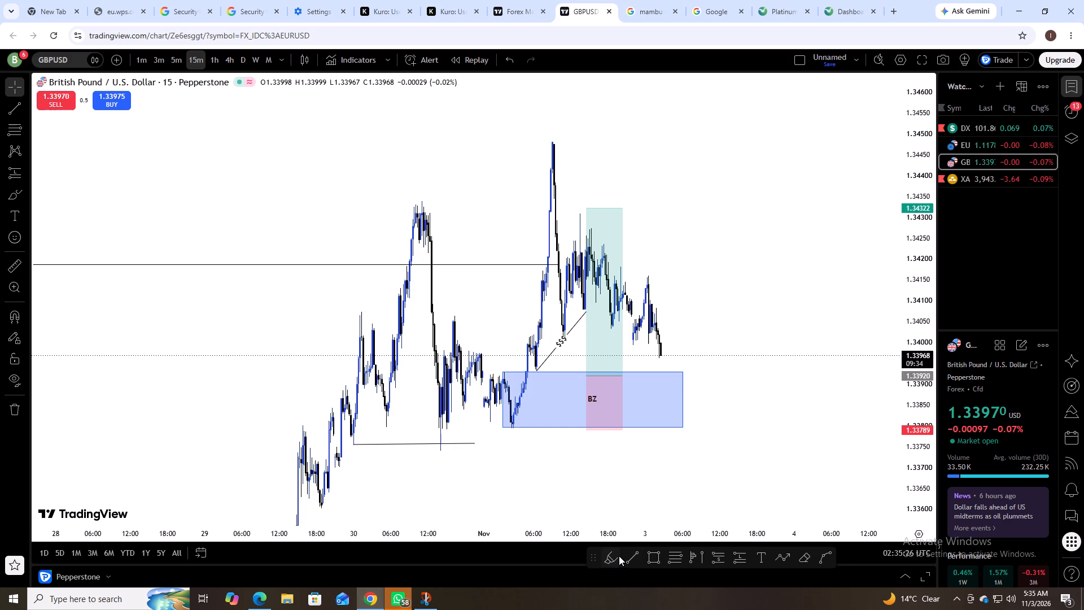
{"action": "left_click", "coordinate": [628, 557]}
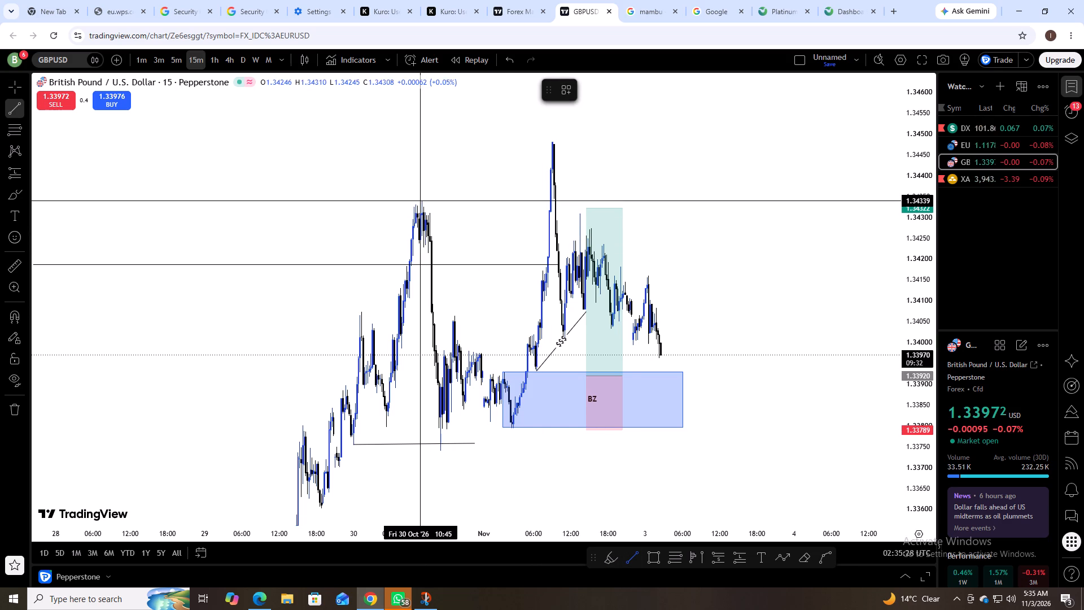
{"action": "left_click", "coordinate": [422, 200]}
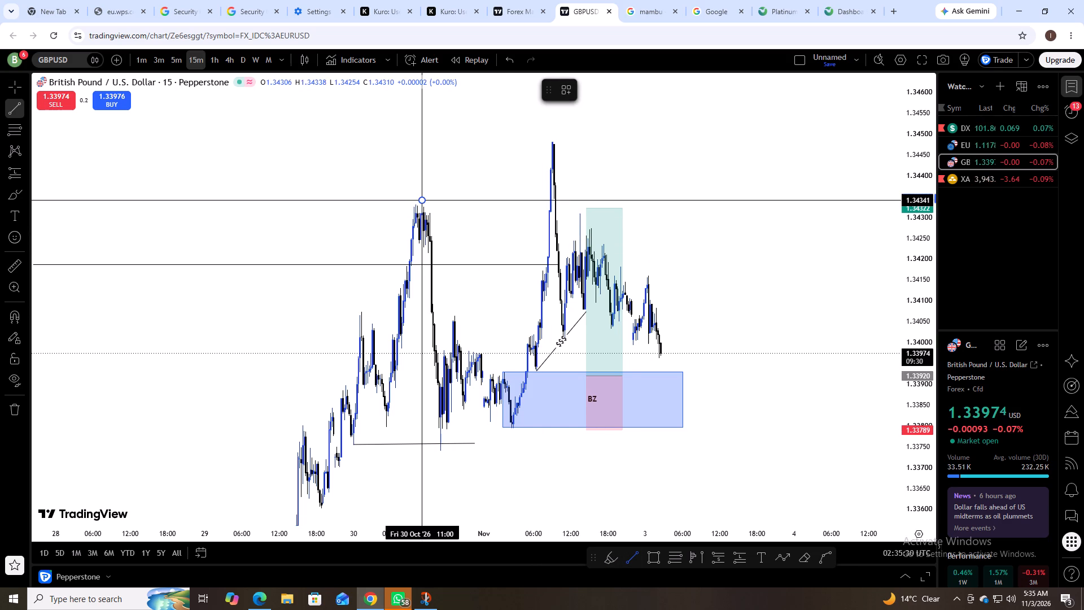
{"action": "left_click", "coordinate": [560, 202]}
{"action": "left_click", "coordinate": [558, 228]}
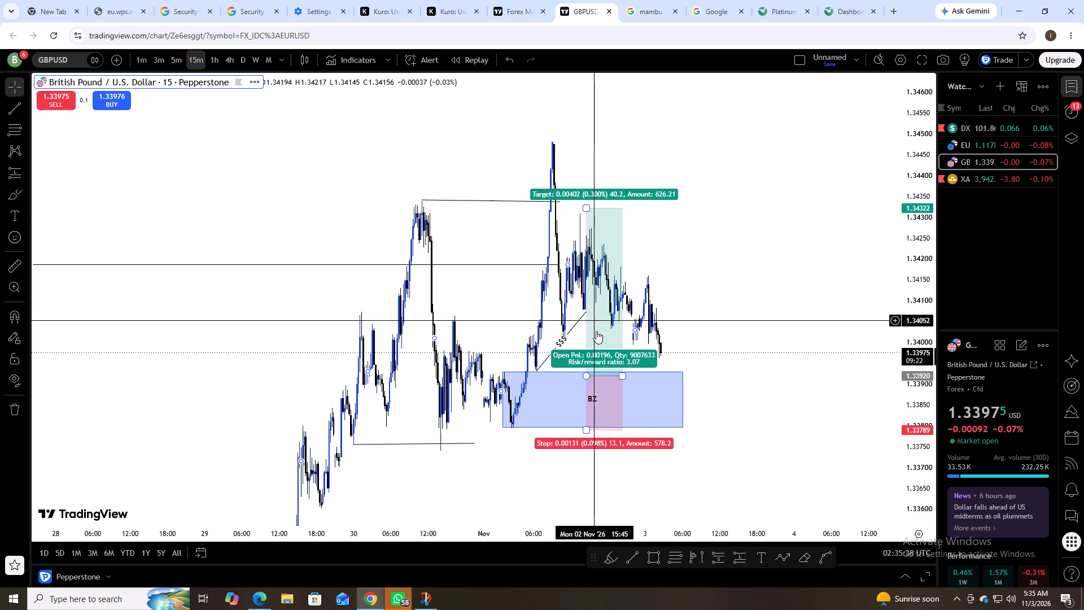
Extend the BZ zone rectangle forward in time to Tue 3 Nov 09:30.
{"action": "left_click_drag", "start_coordinate": [782, 396], "coordinate": [715, 336]}
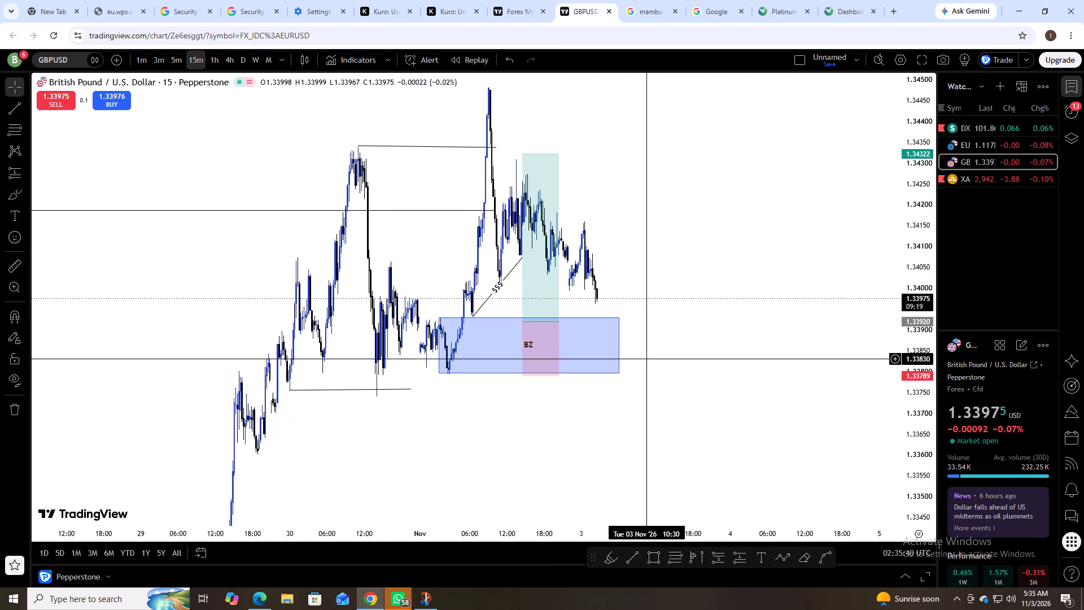
{"action": "left_click_drag", "start_coordinate": [621, 347], "coordinate": [641, 344]}
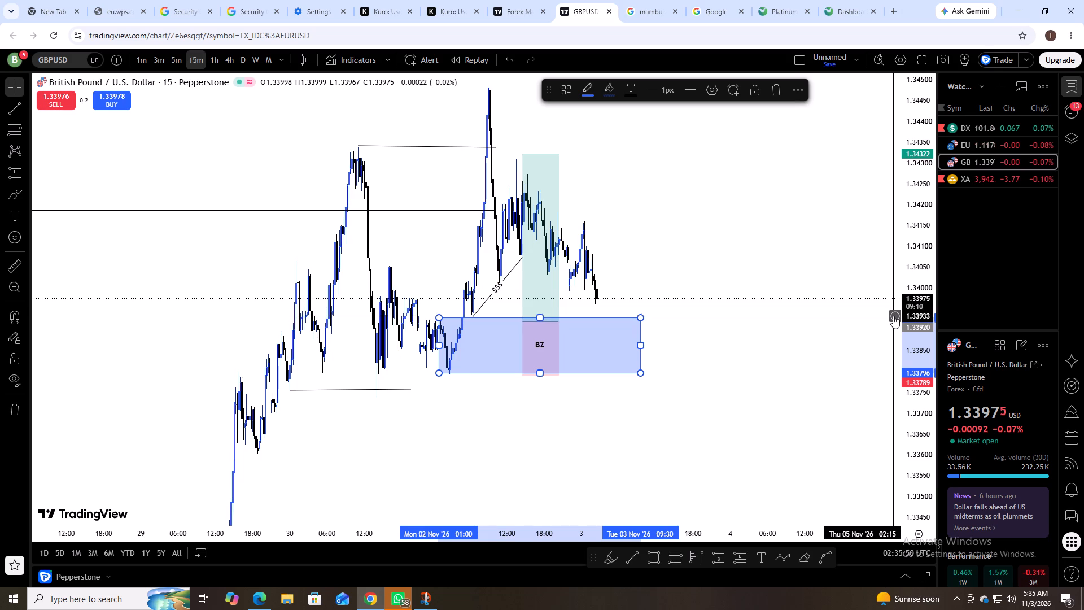
Add a GBPUSD price alert at 1.33933, near the top edge of the BZ zone.
{"action": "left_click", "coordinate": [893, 316]}
{"action": "left_click", "coordinate": [837, 335]}
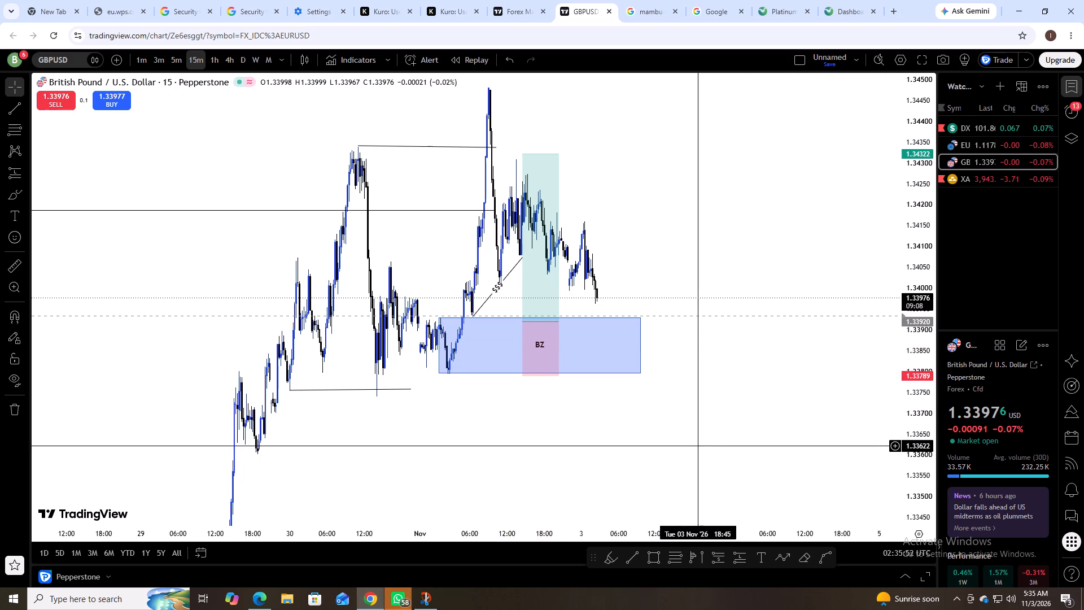
{"action": "left_click", "coordinate": [509, 435]}
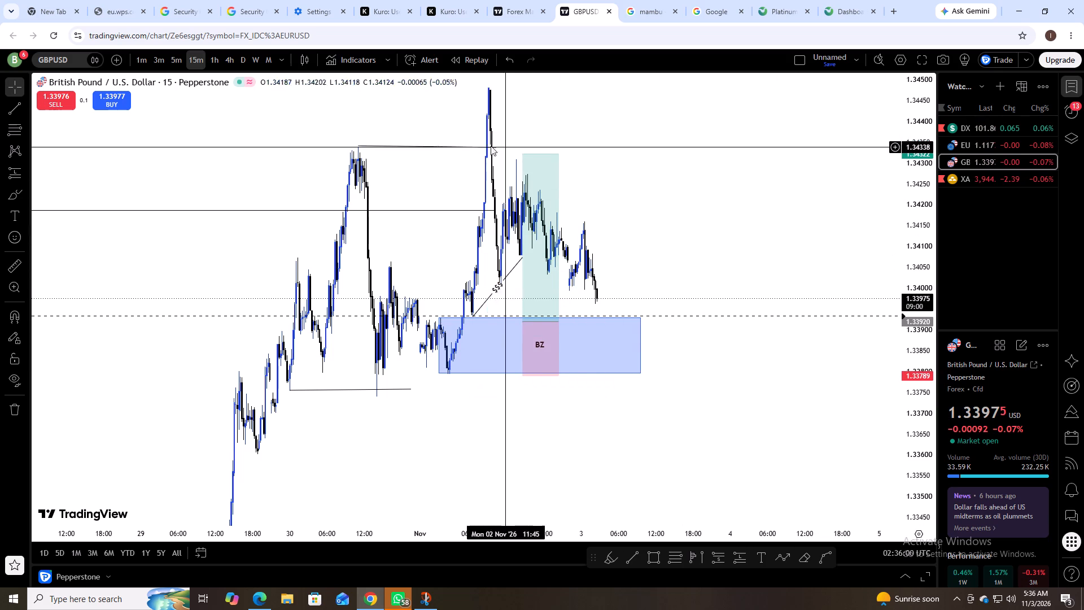
Apply the BOS drawing template to the trend line running from the 30 Oct swing high to 2 Nov.
{"action": "left_click", "coordinate": [461, 148]}
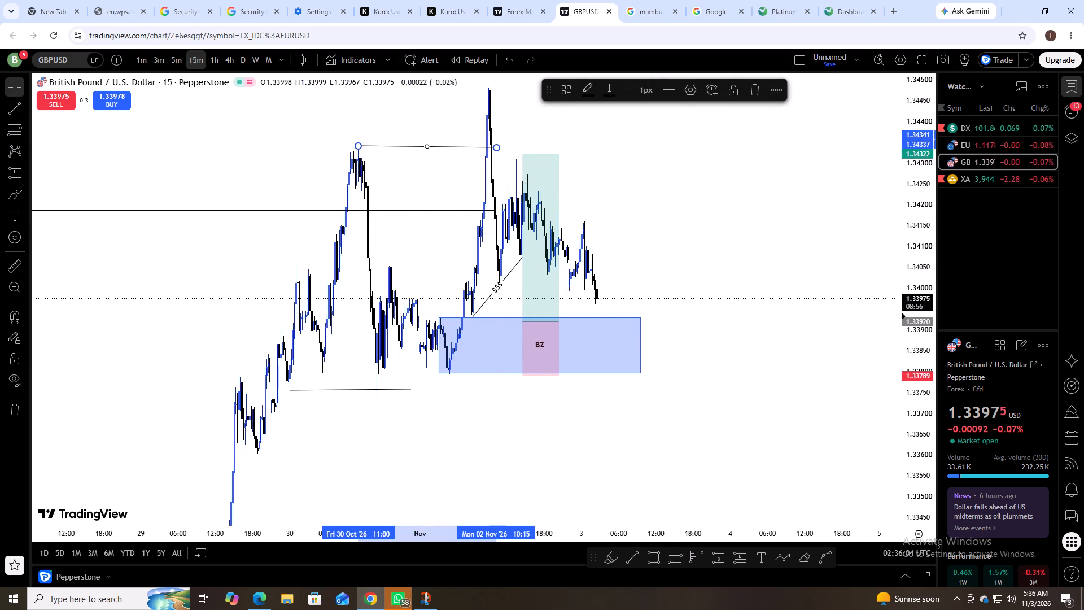
{"action": "left_click", "coordinate": [564, 88]}
{"action": "left_click", "coordinate": [588, 262]}
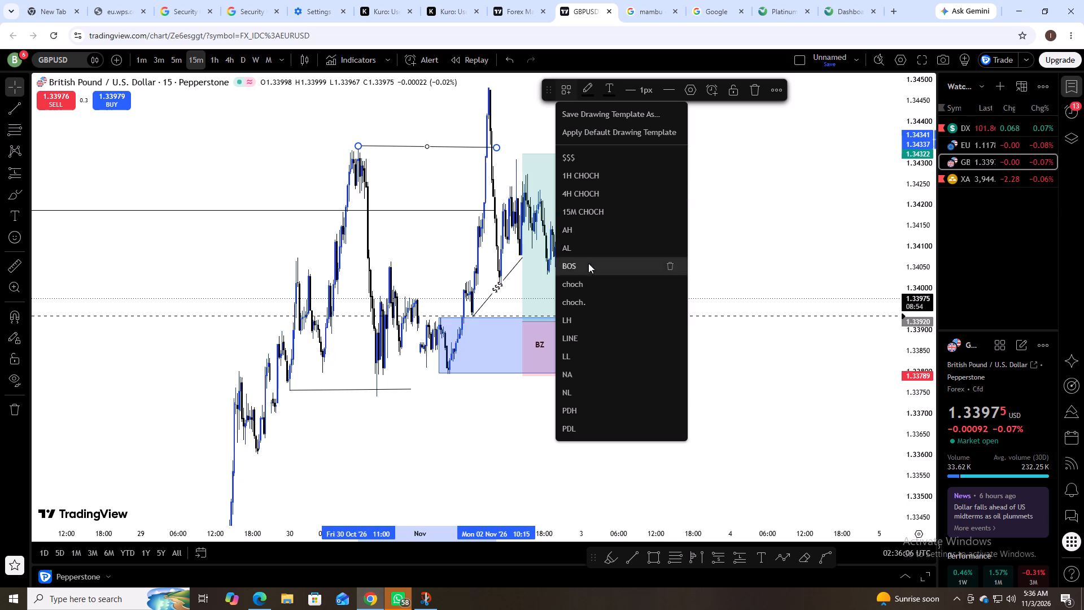
{"action": "left_click", "coordinate": [746, 212]}
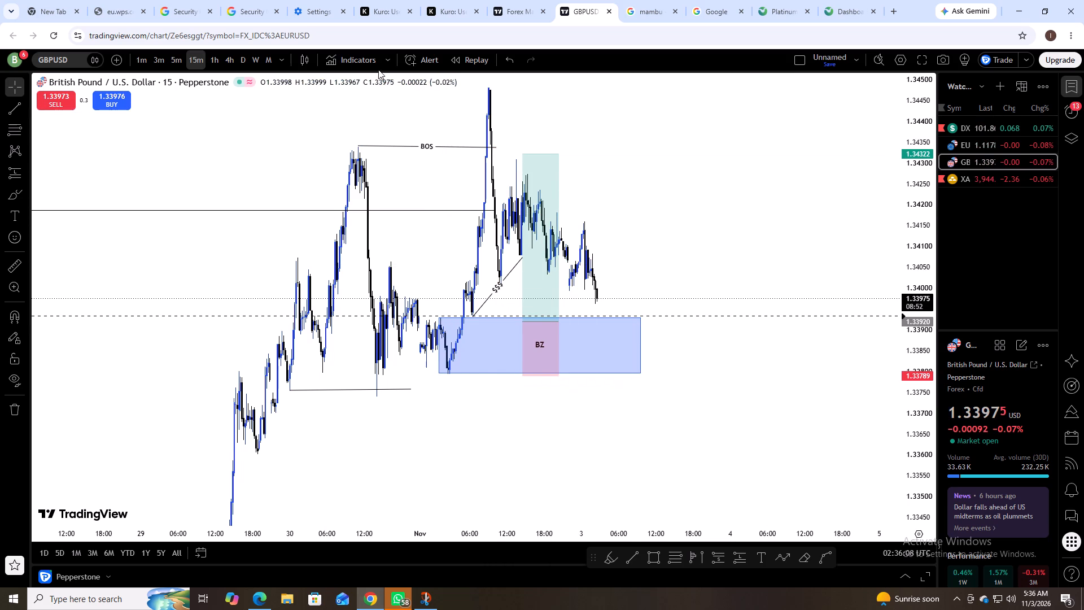
Examine the GBPUSD structure and marked zones on the 4-hour and daily charts.
{"action": "left_click", "coordinate": [231, 62]}
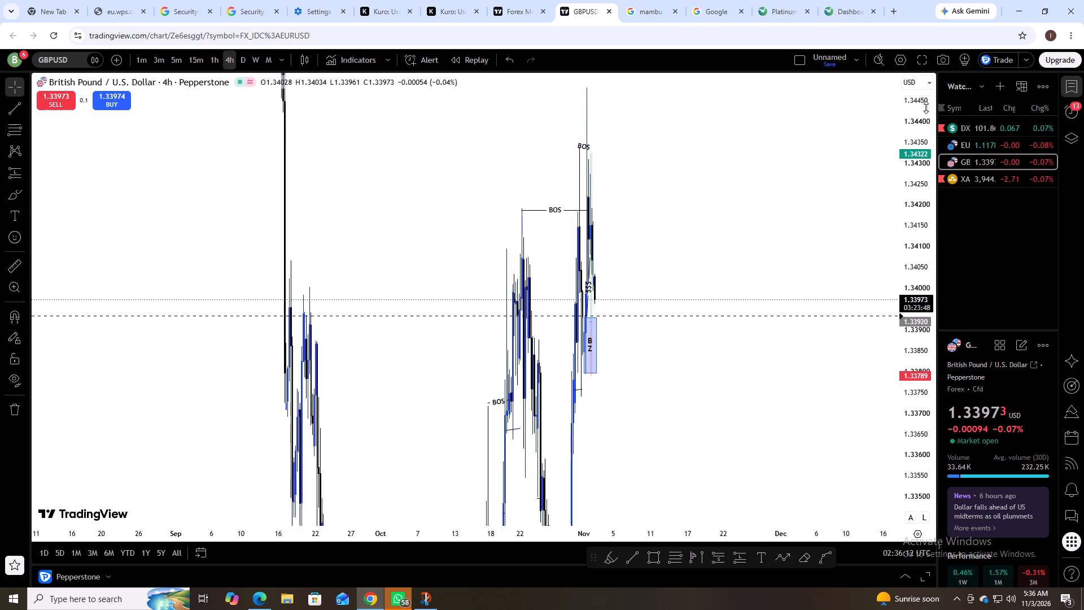
{"action": "left_click_drag", "start_coordinate": [926, 107], "coordinate": [965, 521]}
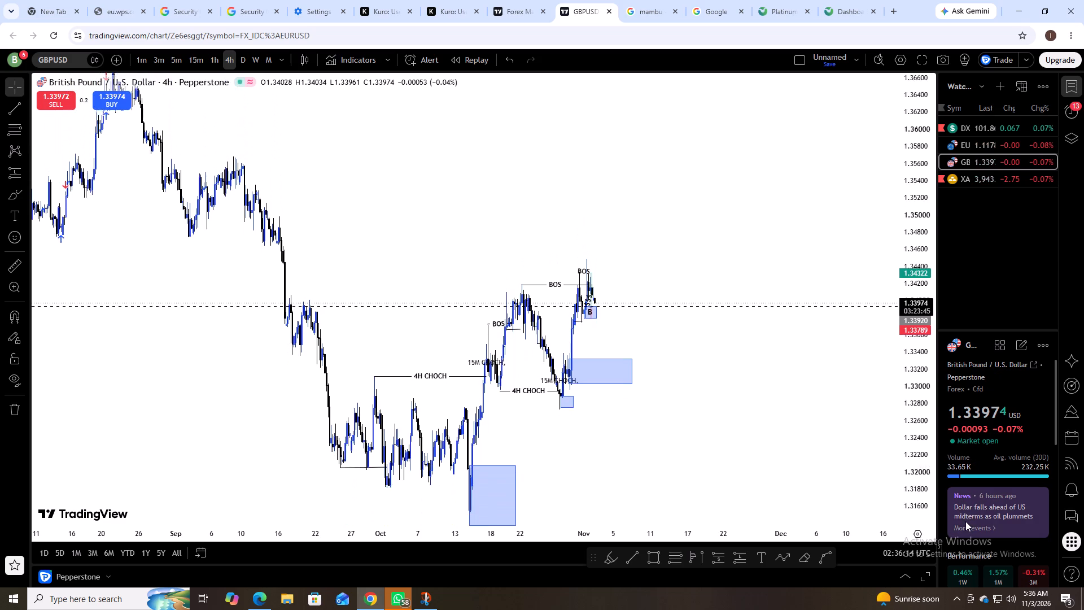
{"action": "left_click_drag", "start_coordinate": [965, 521], "coordinate": [965, 535]}
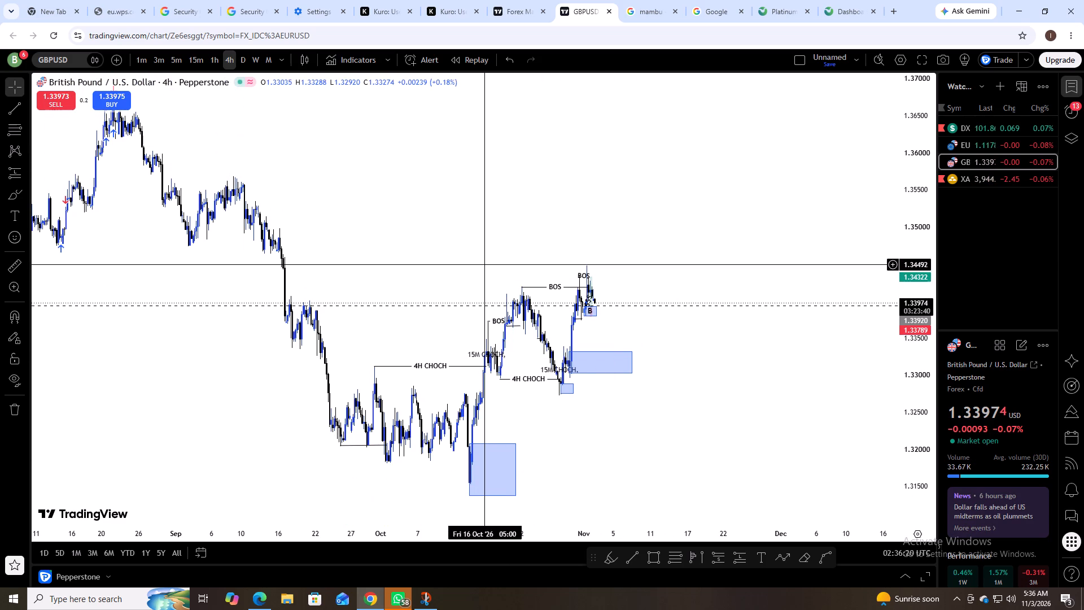
{"action": "left_click_drag", "start_coordinate": [910, 395], "coordinate": [912, 385]}
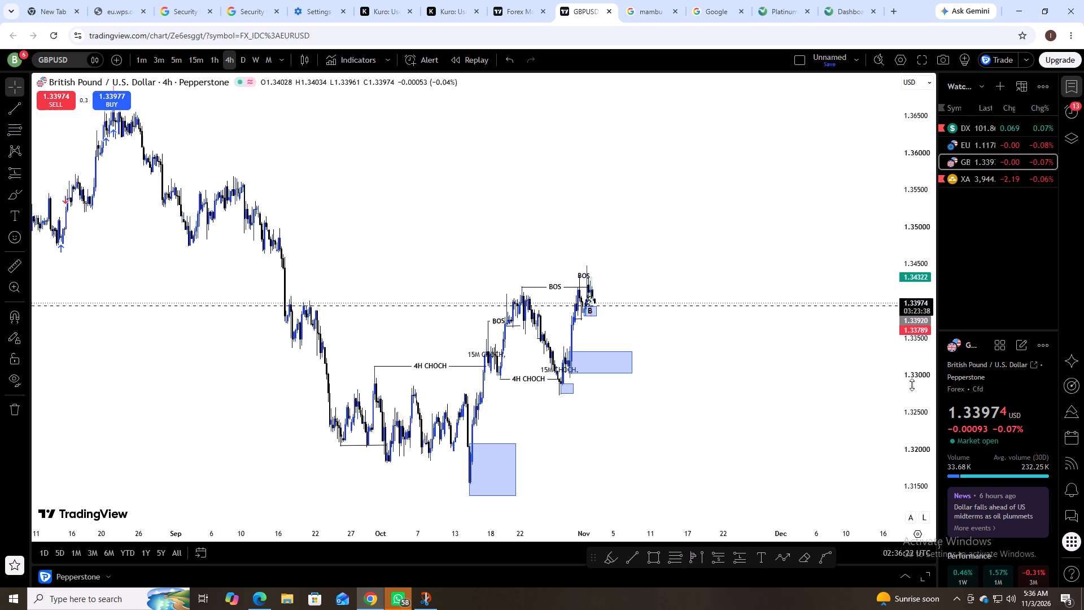
{"action": "left_click_drag", "start_coordinate": [912, 385], "coordinate": [924, 129]}
{"action": "scroll", "coordinate": [749, 195], "scroll_direction": "up", "scroll_amount": 4}
{"action": "left_click_drag", "start_coordinate": [311, 243], "coordinate": [677, 317]}
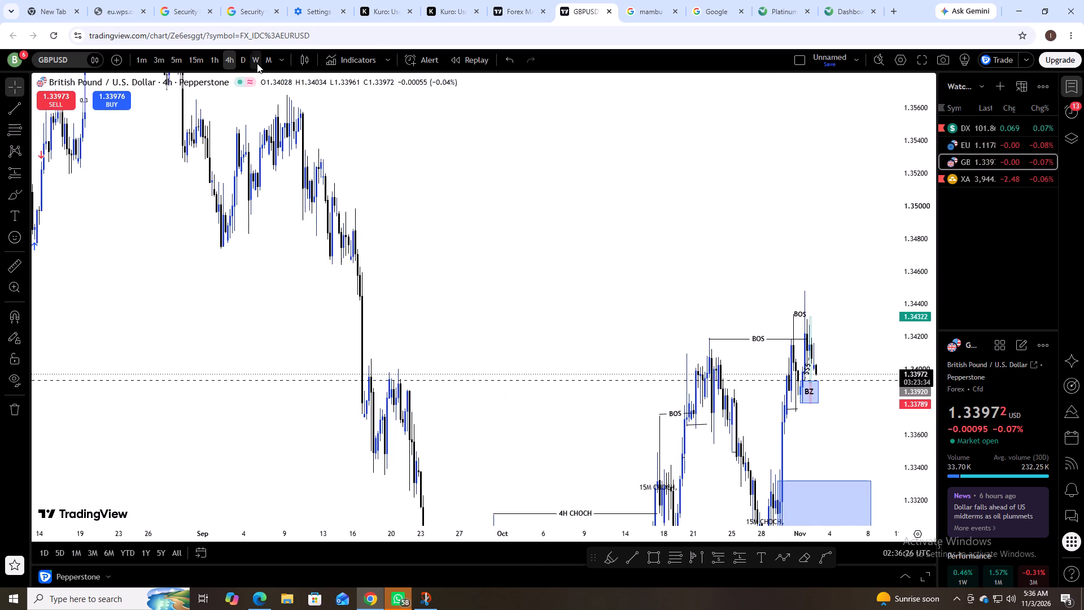
{"action": "left_click", "coordinate": [239, 58]}
{"action": "scroll", "coordinate": [545, 269], "scroll_direction": "up", "scroll_amount": 8}
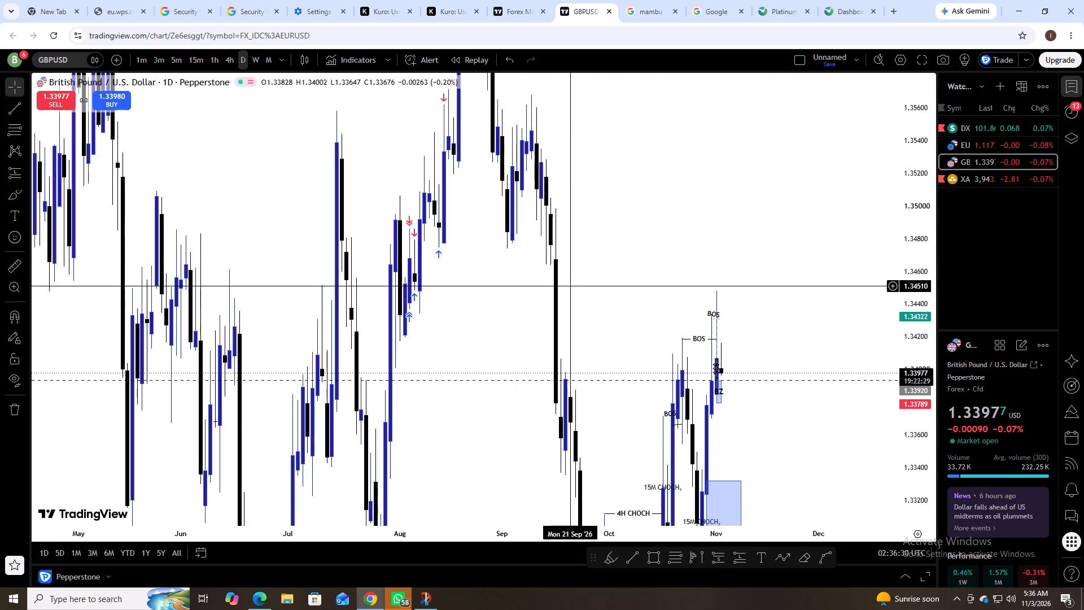
{"action": "scroll", "coordinate": [837, 356], "scroll_direction": "up", "scroll_amount": 7}
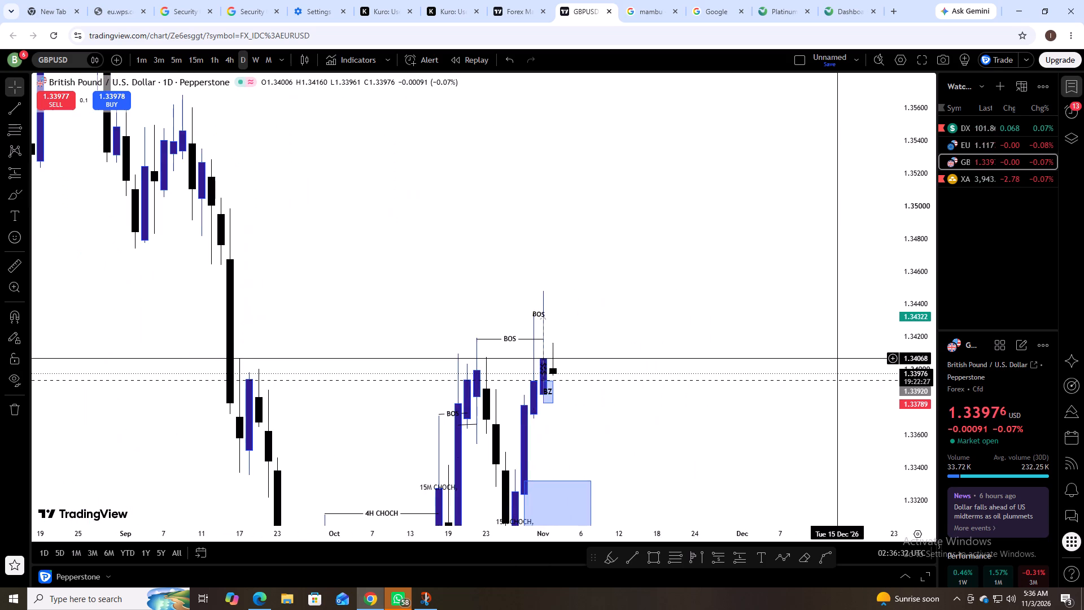
Return GBPUSD to the 15-minute chart, reset its view, and move the price alert to 1.33924.
{"action": "left_click", "coordinate": [191, 59]}
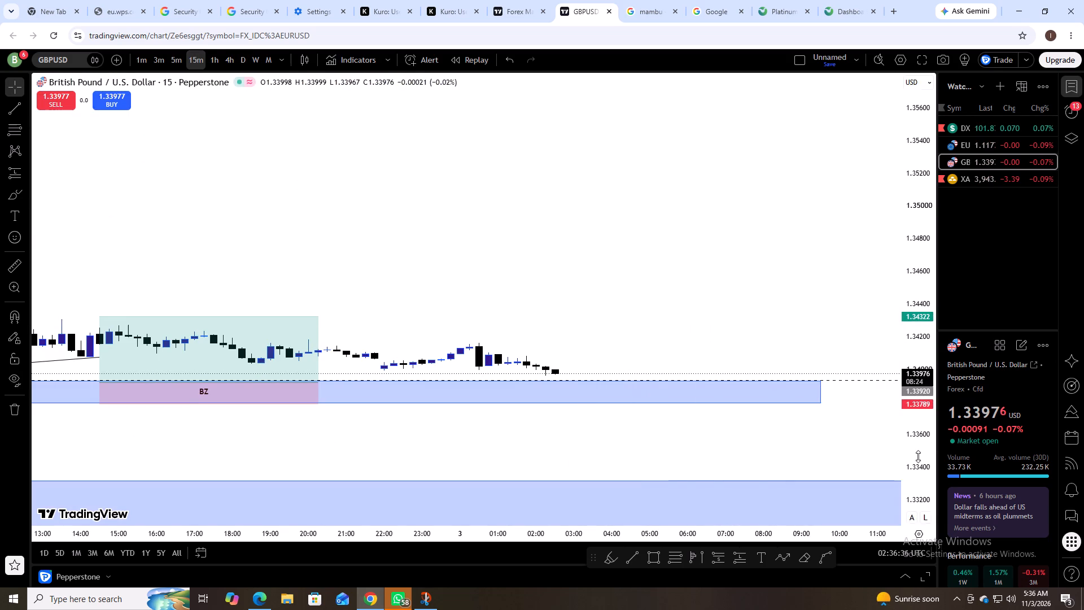
{"action": "right_click", "coordinate": [693, 241]}
{"action": "left_click", "coordinate": [714, 251]}
{"action": "scroll", "coordinate": [705, 273], "scroll_direction": "down", "scroll_amount": 4}
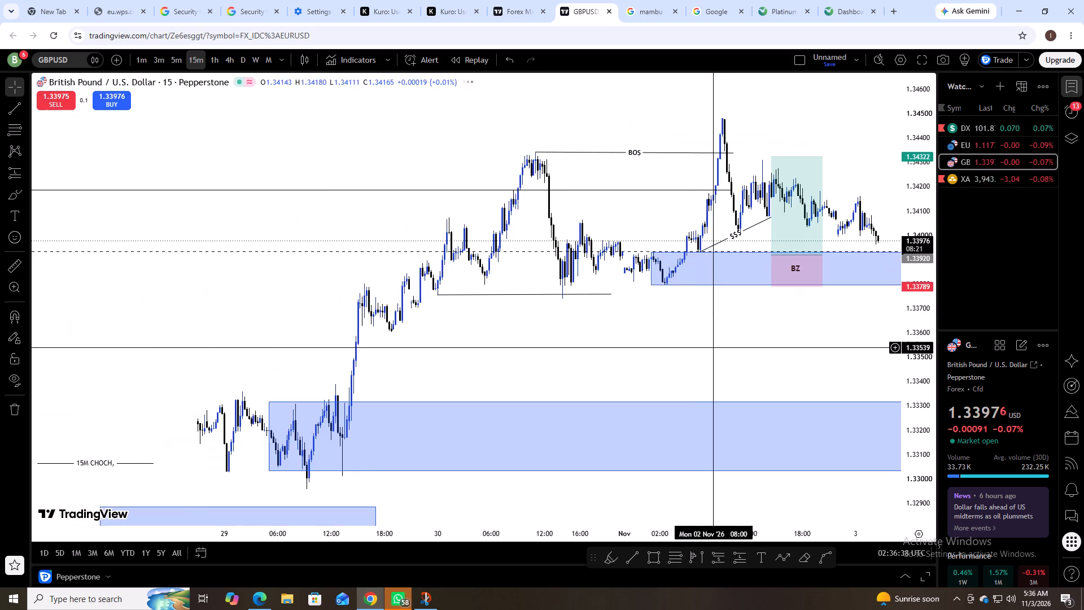
{"action": "left_click_drag", "start_coordinate": [720, 365], "coordinate": [520, 335]}
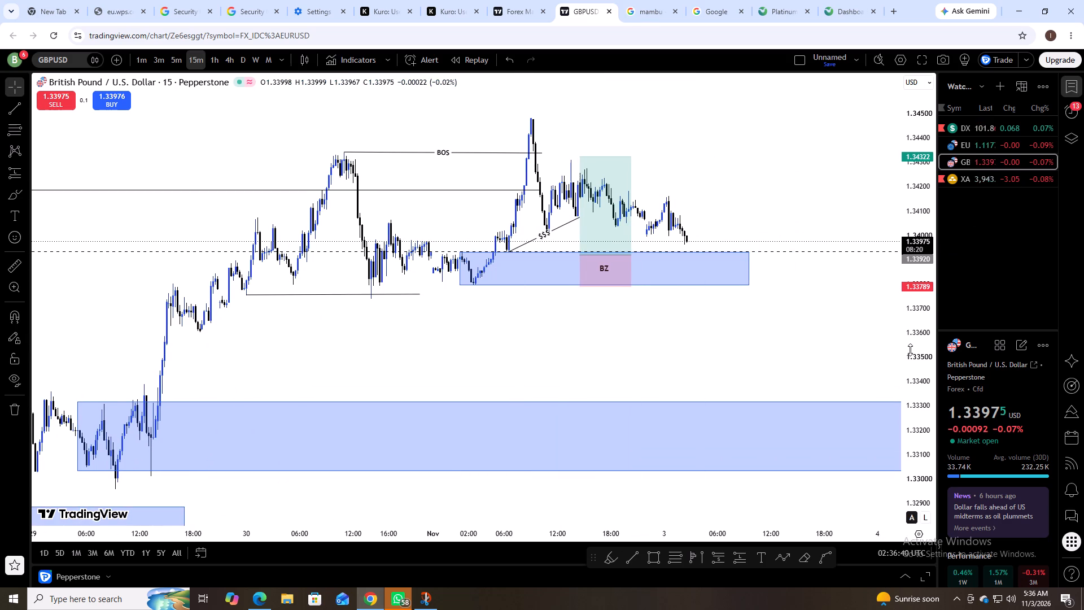
{"action": "left_click_drag", "start_coordinate": [910, 350], "coordinate": [909, 128]}
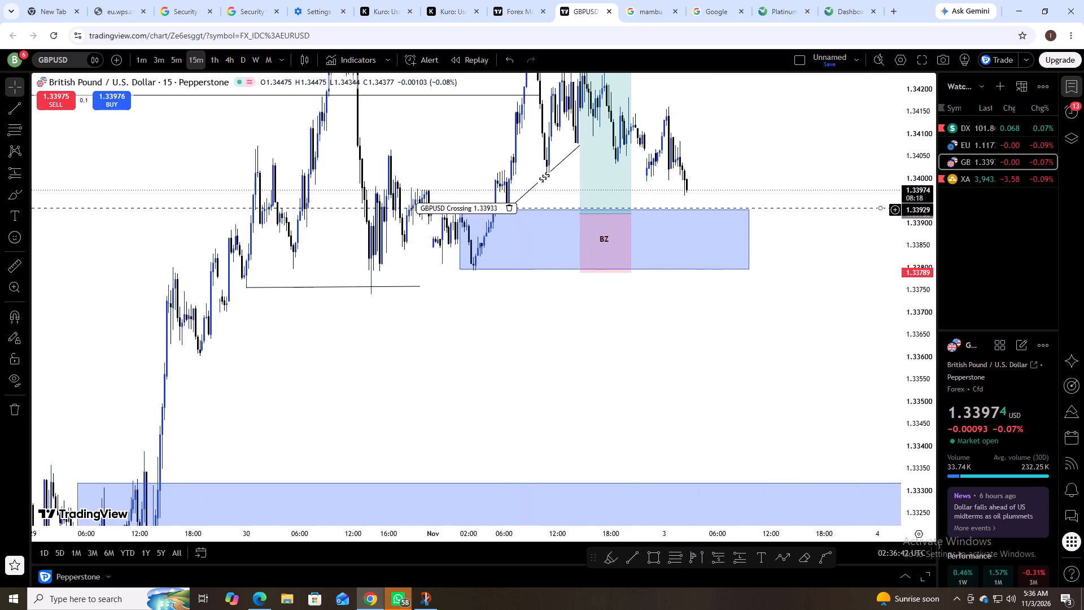
{"action": "left_click", "coordinate": [638, 208]}
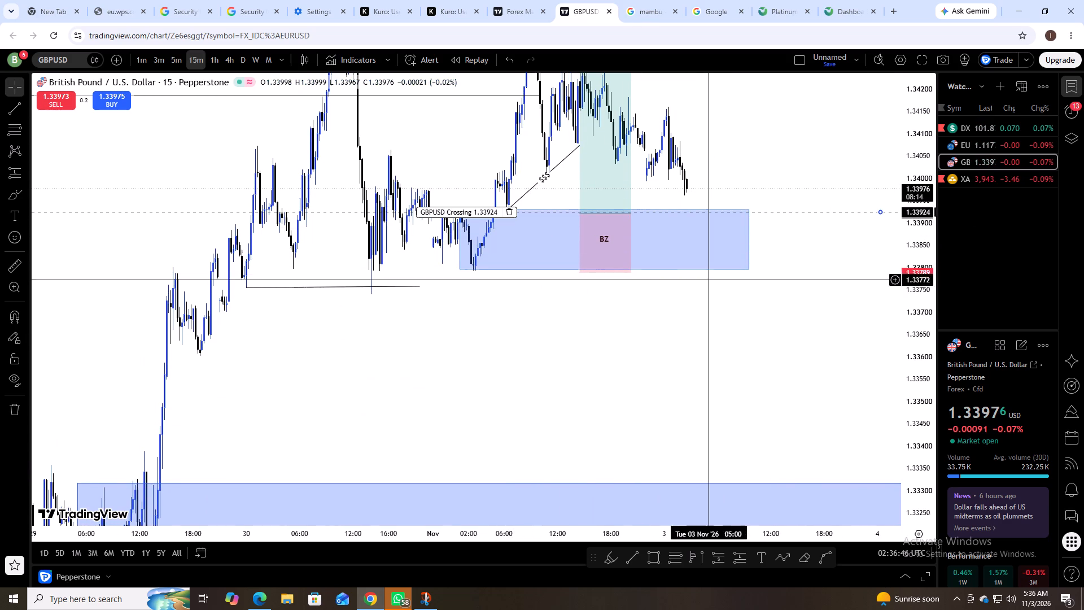
{"action": "left_click", "coordinate": [740, 330]}
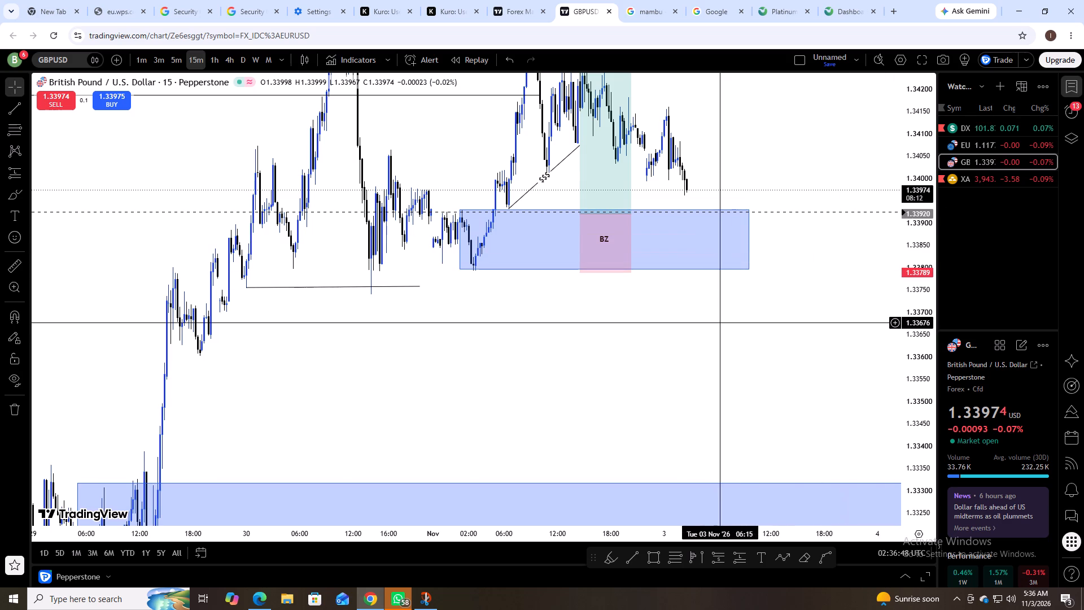
{"action": "left_click_drag", "start_coordinate": [735, 332], "coordinate": [776, 432]}
Switch to the XAUUSD chart and delete the Fibonacci retracement with its horizontal levels and dashed diagonal line.
{"action": "left_click", "coordinate": [991, 174]}
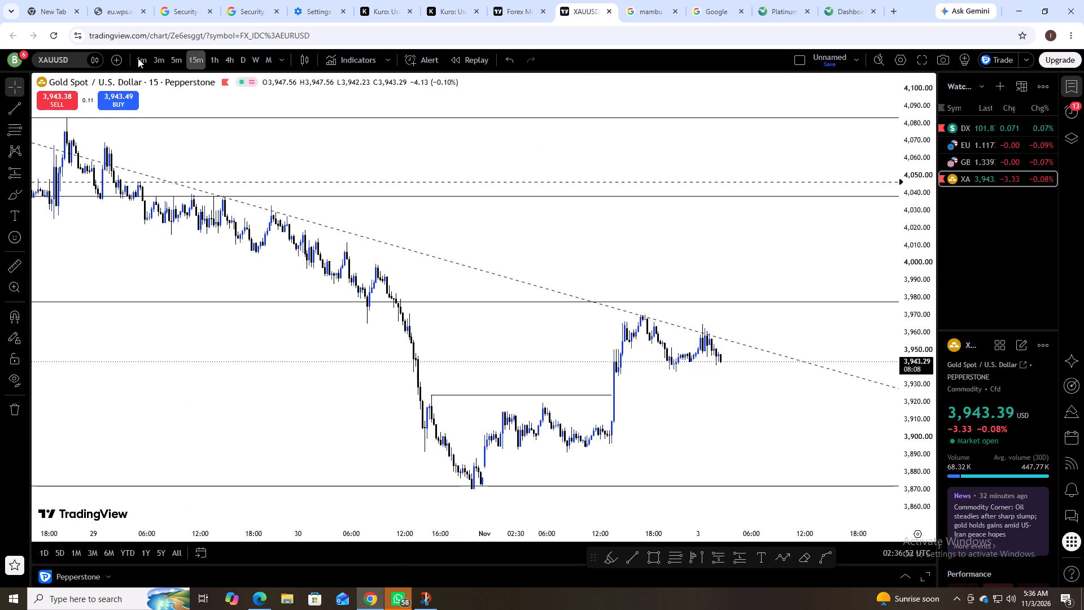
{"action": "left_click", "coordinate": [305, 118]}
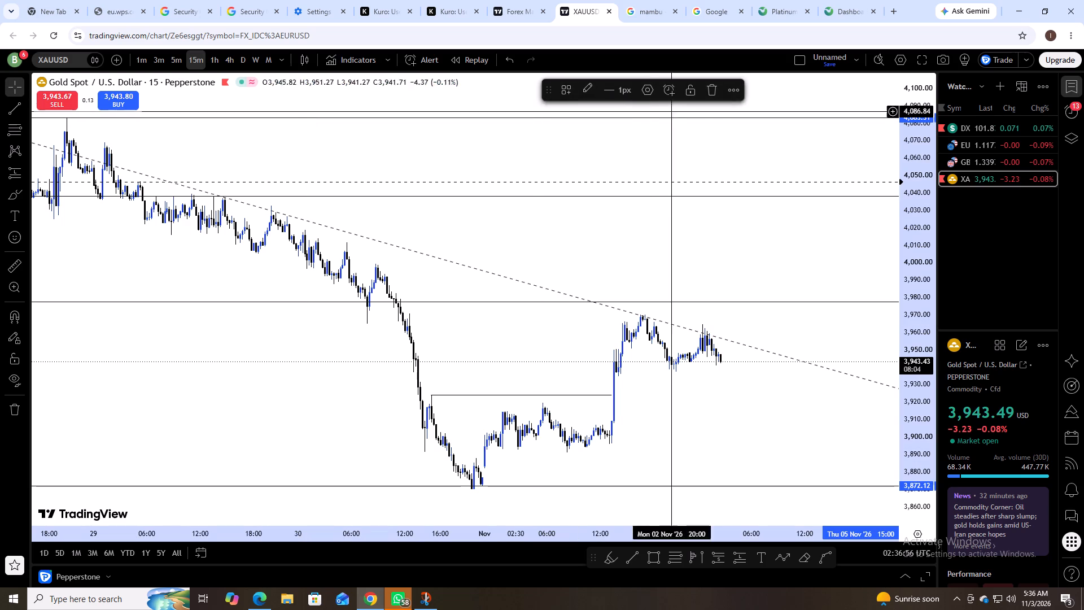
{"action": "left_click", "coordinate": [714, 92]}
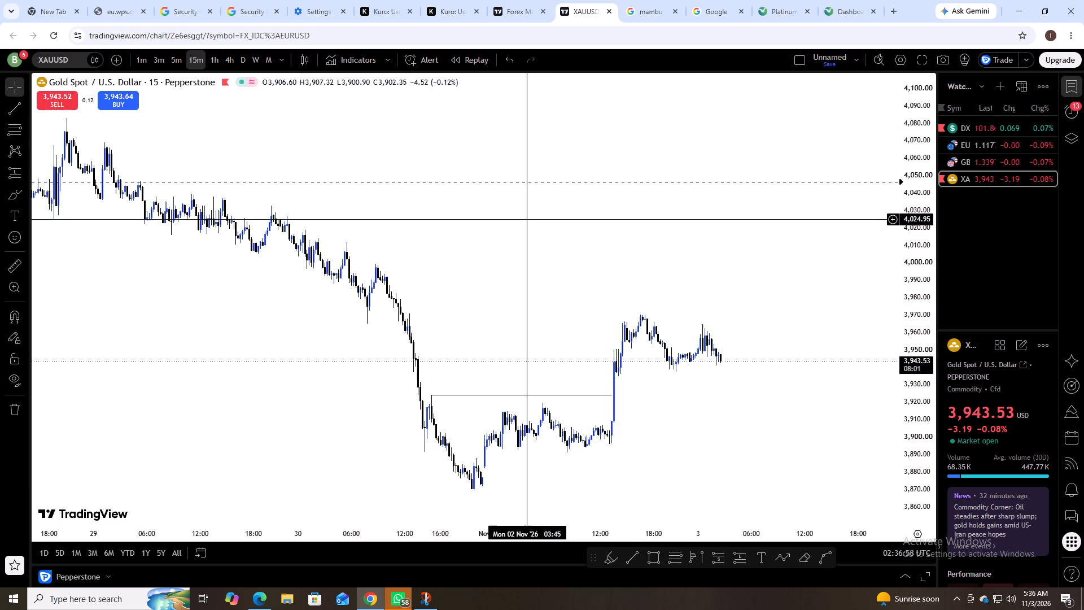
Examine gold's recent price structure on the daily chart.
{"action": "scroll", "coordinate": [515, 217], "scroll_direction": "down", "scroll_amount": 1}
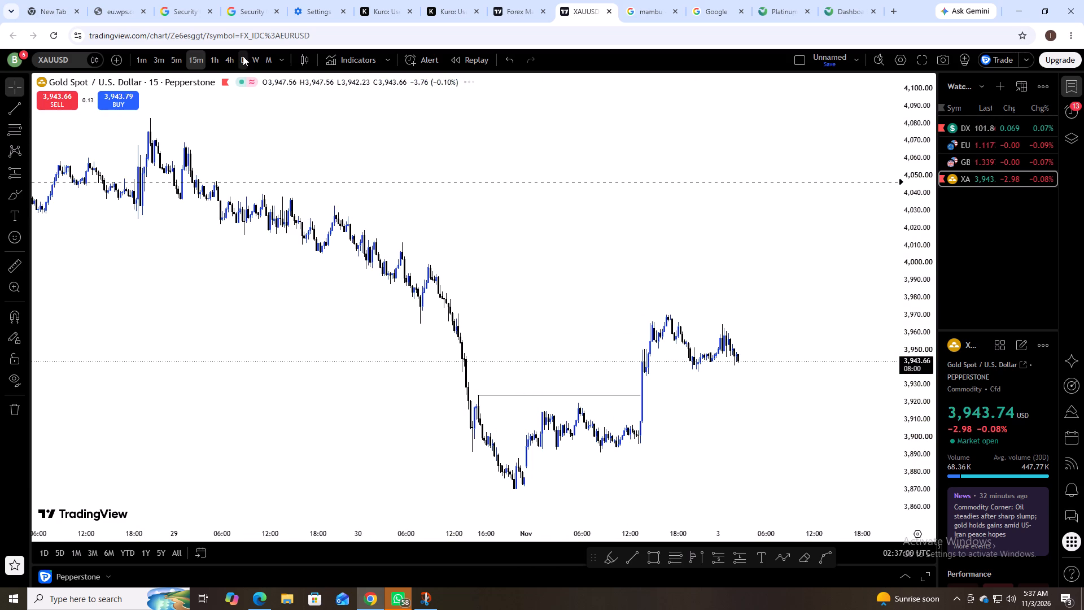
{"action": "left_click", "coordinate": [239, 56]}
{"action": "scroll", "coordinate": [754, 310], "scroll_direction": "up", "scroll_amount": 4}
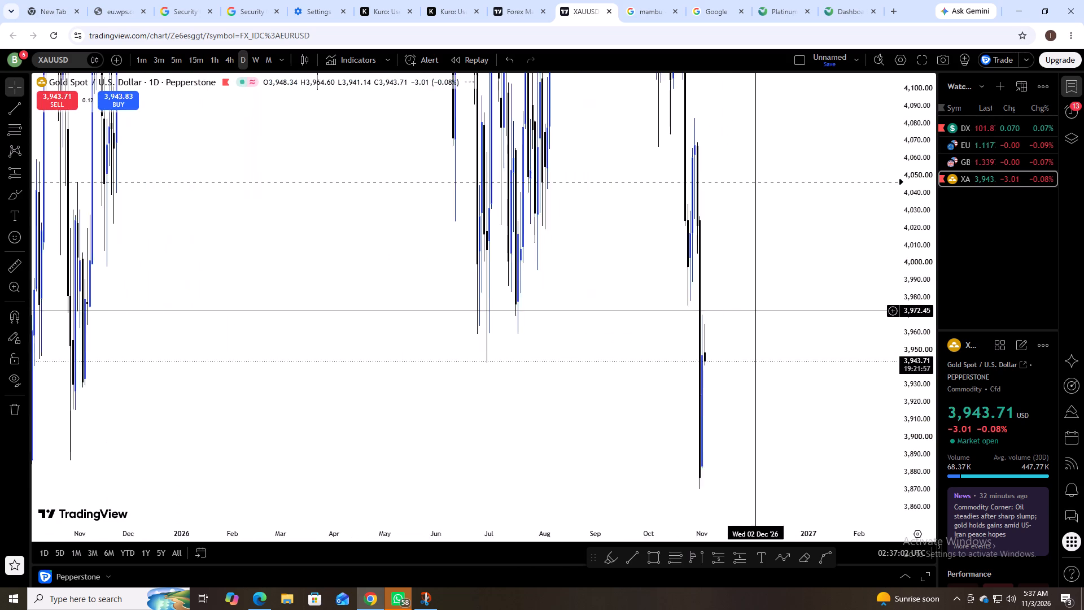
{"action": "scroll", "coordinate": [755, 311], "scroll_direction": "up", "scroll_amount": 4}
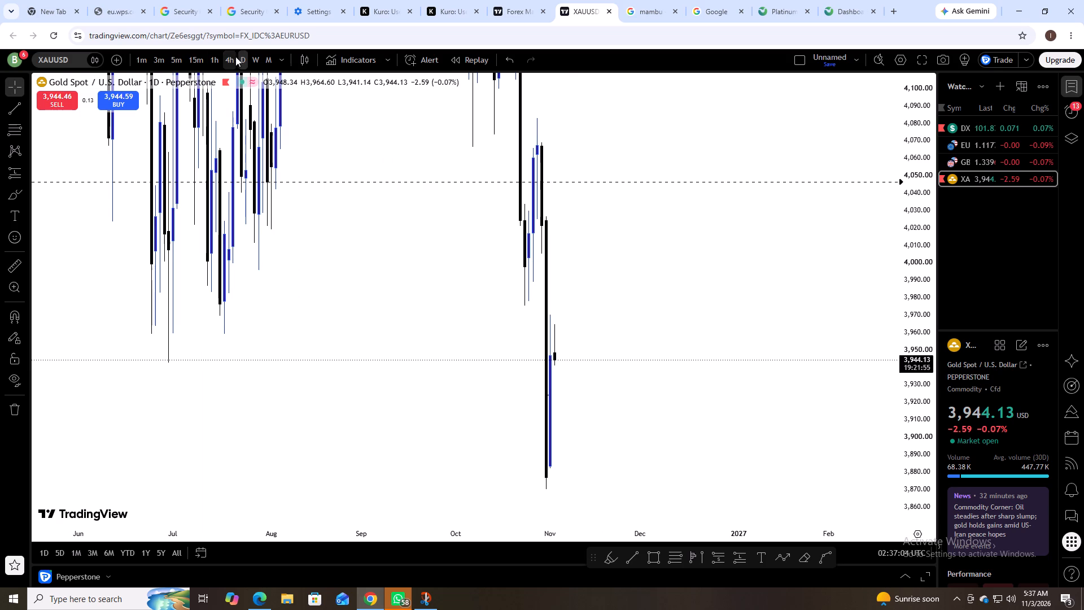
{"action": "left_click", "coordinate": [242, 60]}
{"action": "scroll", "coordinate": [648, 265], "scroll_direction": "up", "scroll_amount": 3}
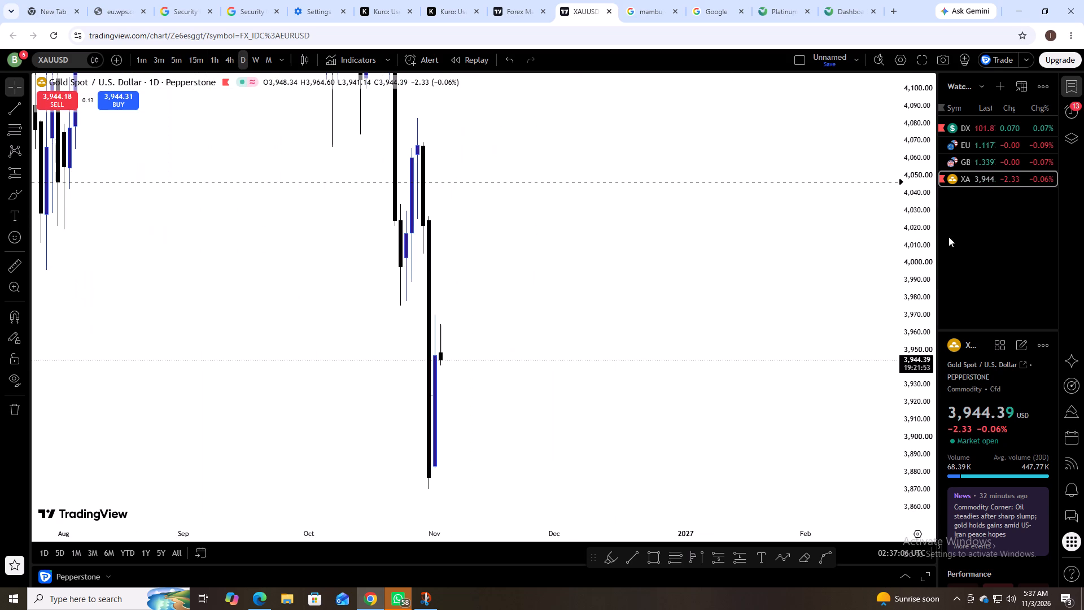
{"action": "left_click_drag", "start_coordinate": [932, 201], "coordinate": [962, 456]}
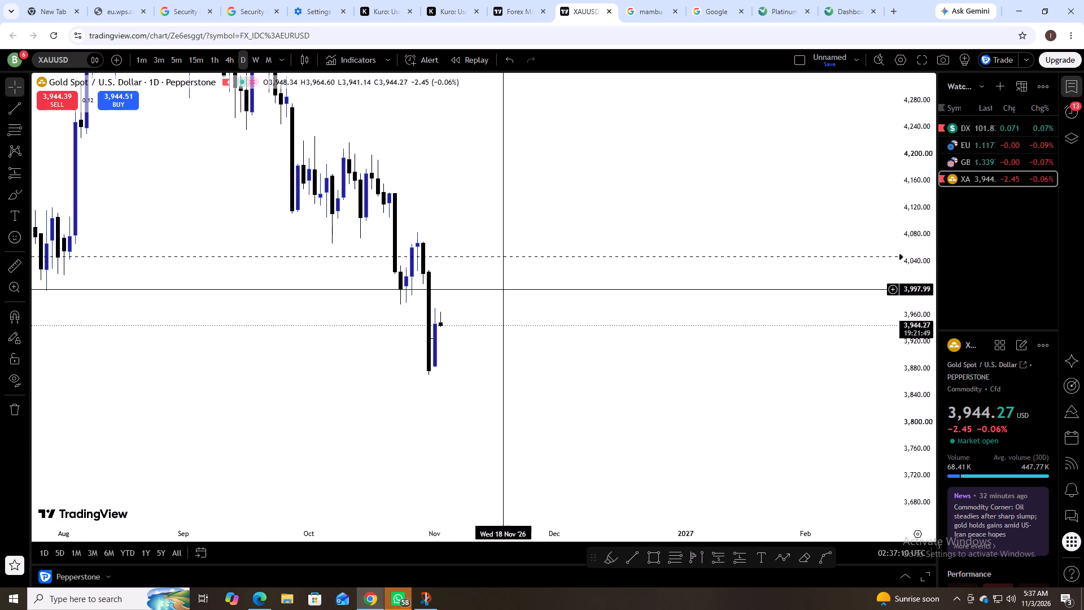
{"action": "scroll", "coordinate": [499, 341], "scroll_direction": "down", "scroll_amount": 5}
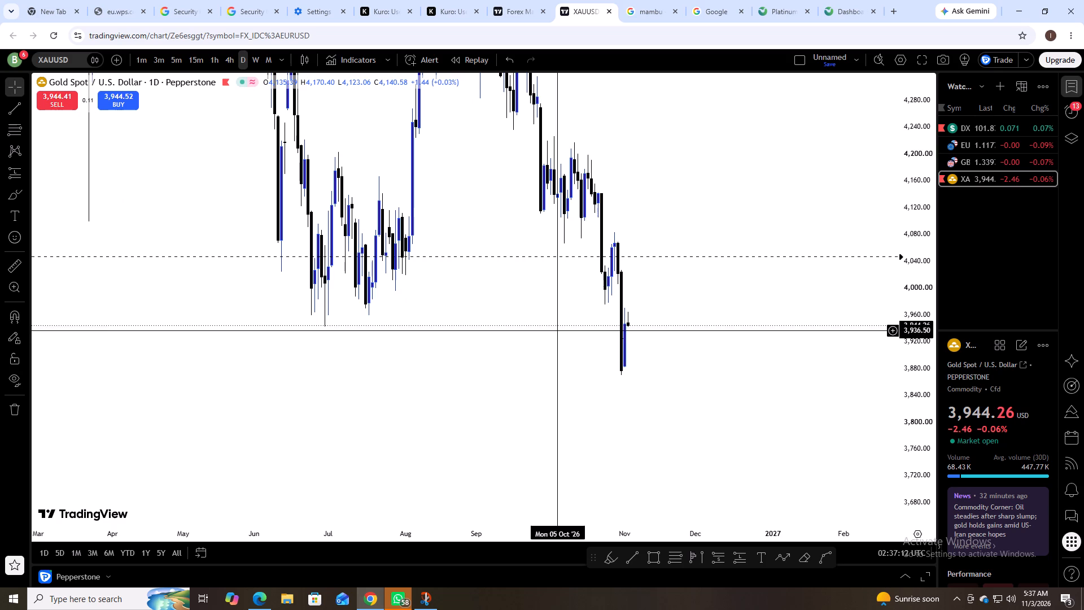
{"action": "scroll", "coordinate": [678, 337], "scroll_direction": "up", "scroll_amount": 8}
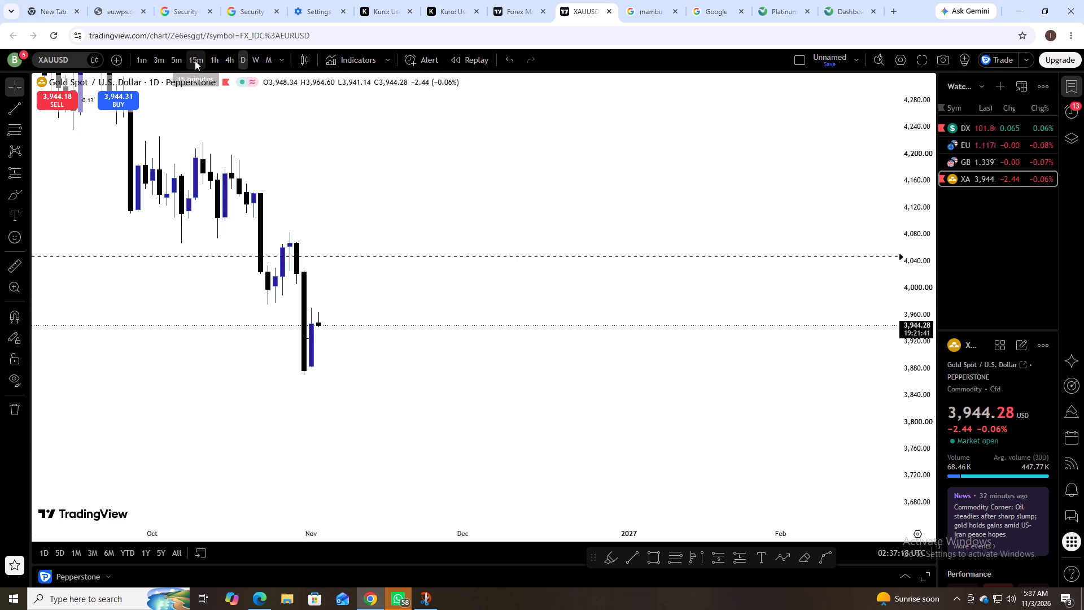
Examine gold's recent price moves on the 4-hour, 1-hour and 15-minute charts.
{"action": "left_click", "coordinate": [230, 58]}
{"action": "scroll", "coordinate": [410, 222], "scroll_direction": "down", "scroll_amount": 7}
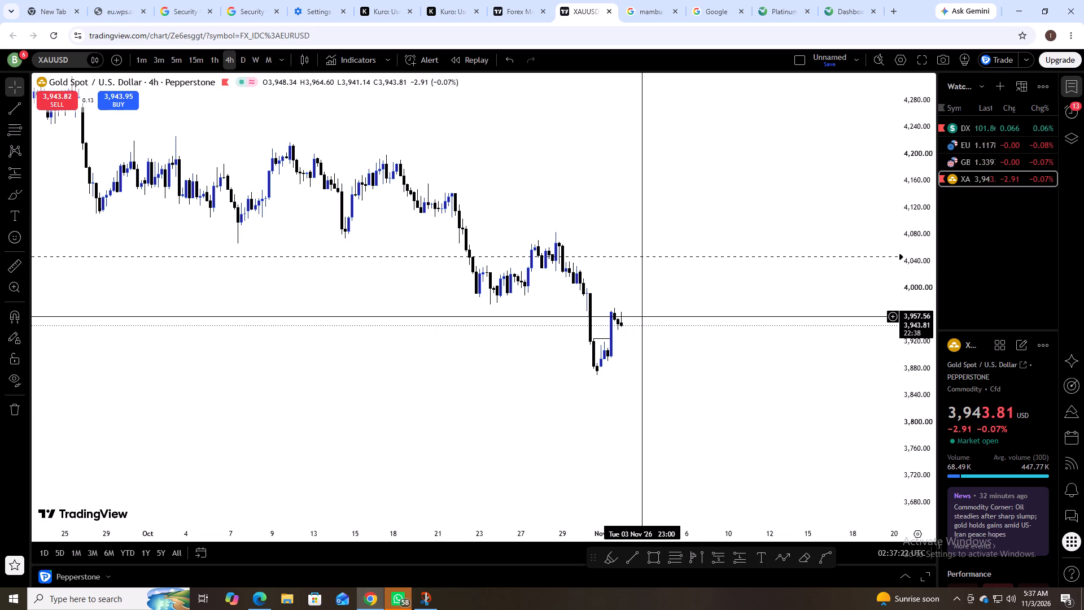
{"action": "scroll", "coordinate": [639, 313], "scroll_direction": "up", "scroll_amount": 2}
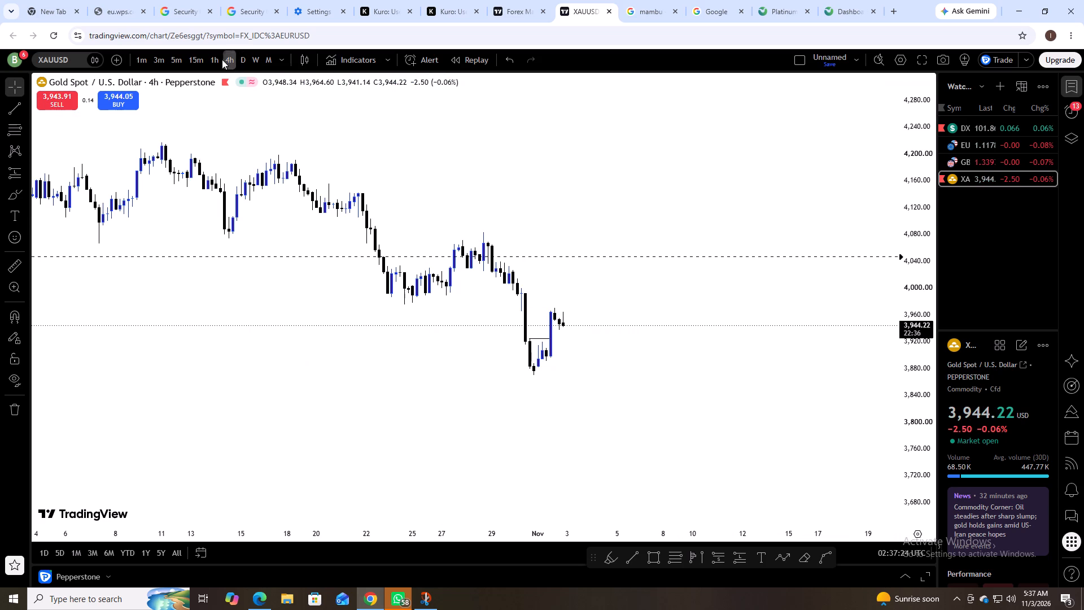
{"action": "left_click", "coordinate": [212, 59]}
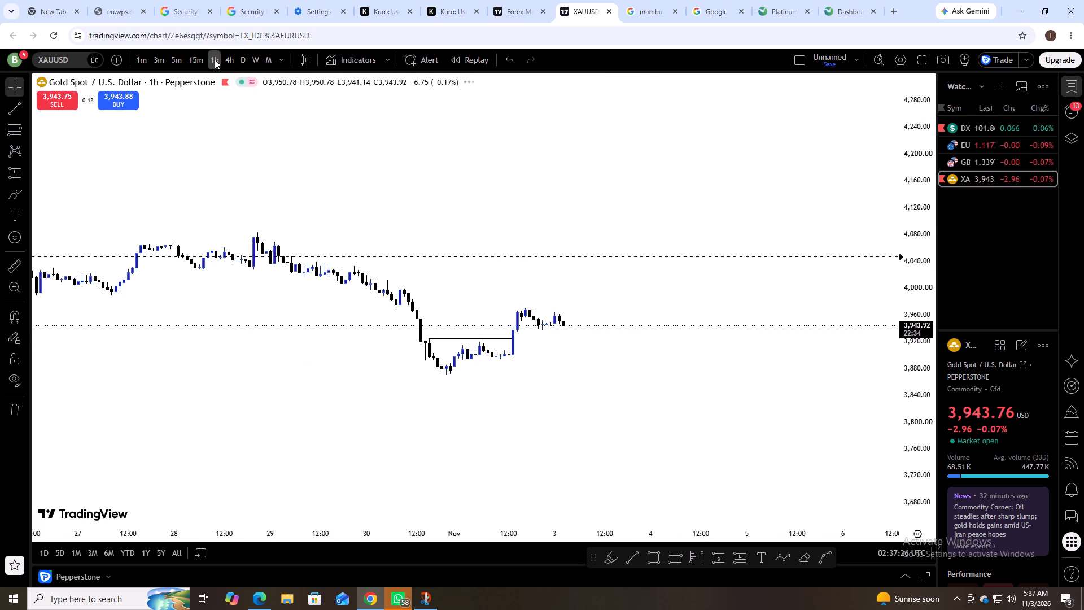
{"action": "left_click", "coordinate": [196, 61]}
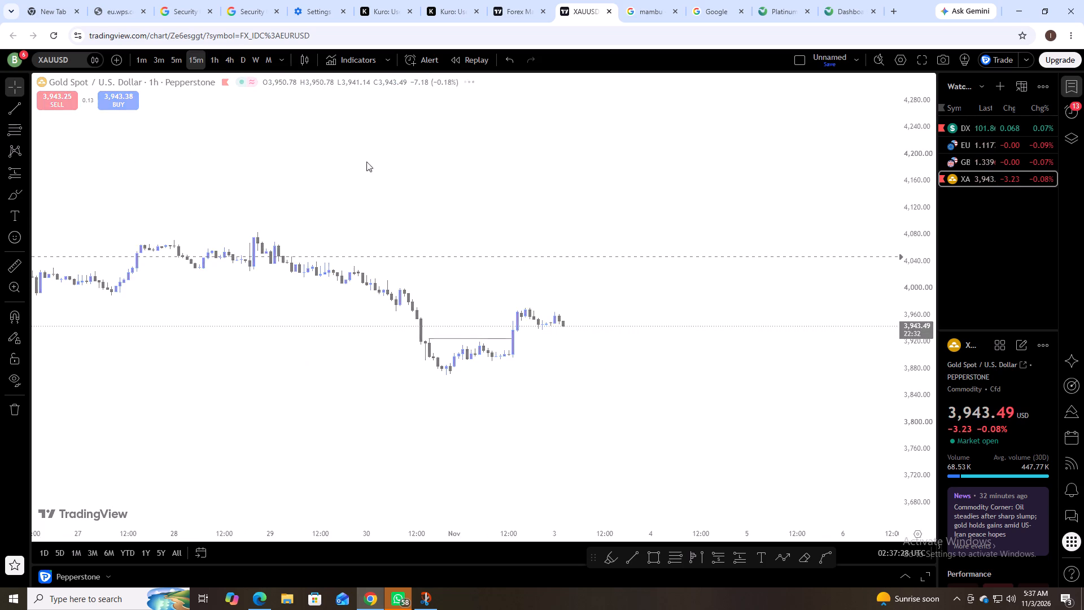
{"action": "scroll", "coordinate": [502, 237], "scroll_direction": "down", "scroll_amount": 9}
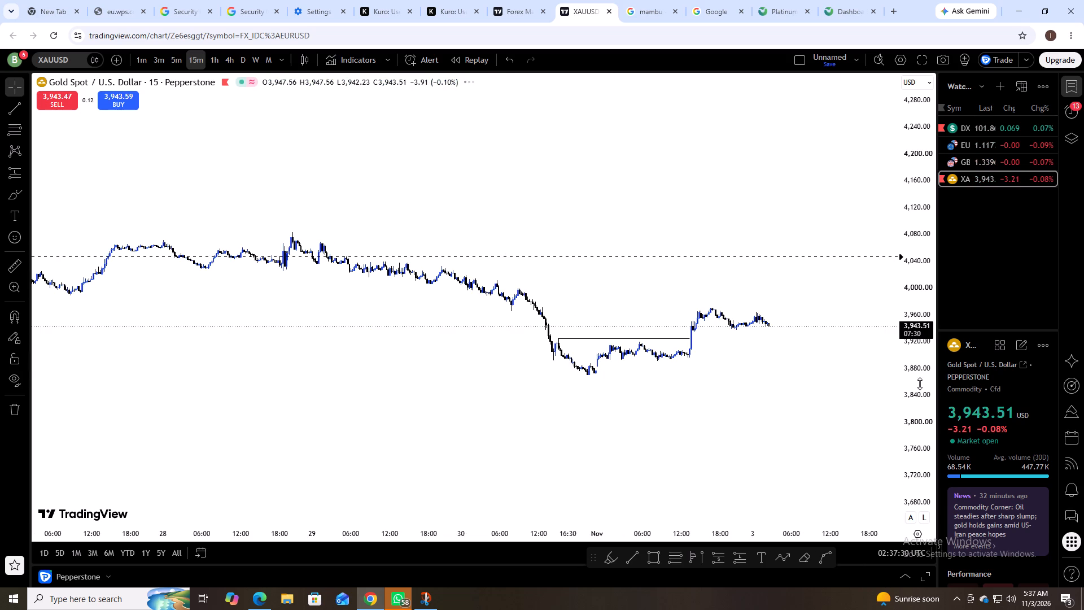
Examine gold's latest 15-minute candles and the pullback following the sharp rally.
{"action": "left_click_drag", "start_coordinate": [923, 398], "coordinate": [921, 111]}
{"action": "scroll", "coordinate": [920, 203], "scroll_direction": "up", "scroll_amount": 4}
{"action": "scroll", "coordinate": [835, 305], "scroll_direction": "up", "scroll_amount": 2}
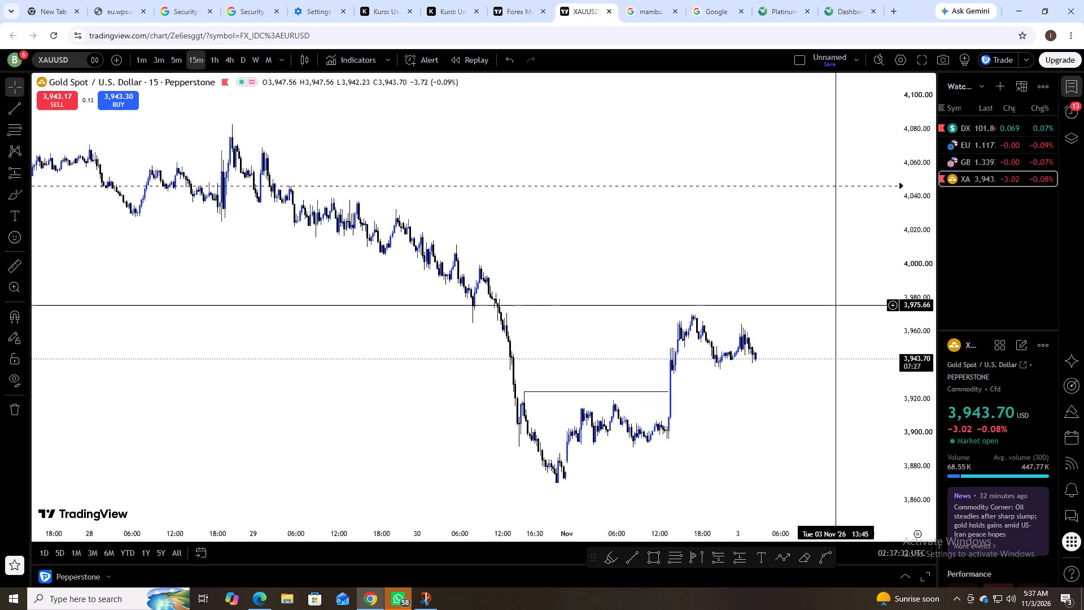
{"action": "scroll", "coordinate": [835, 305], "scroll_direction": "up", "scroll_amount": 11}
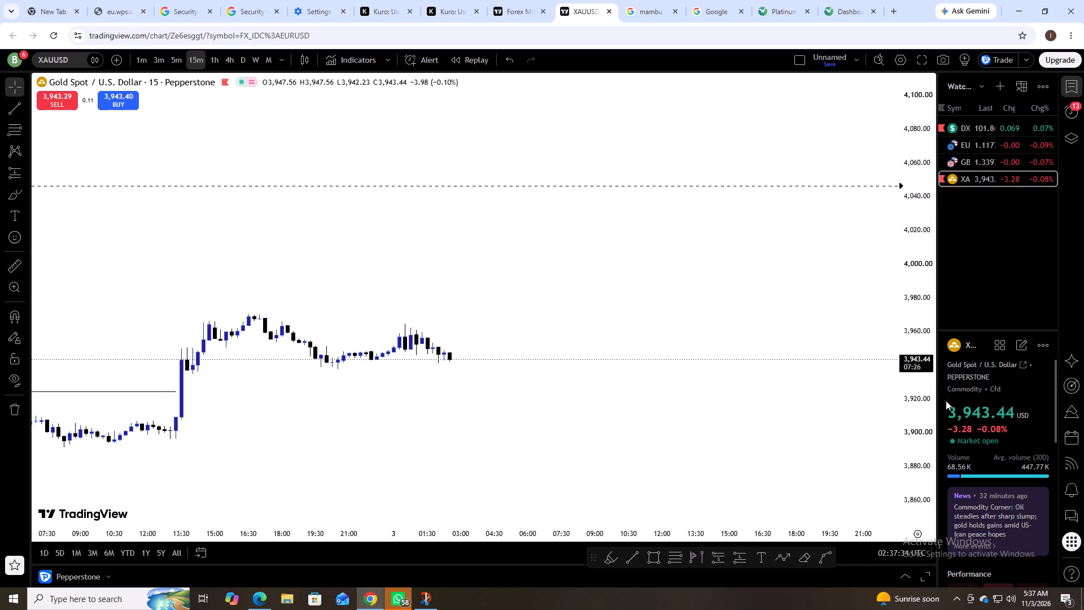
{"action": "left_click_drag", "start_coordinate": [910, 411], "coordinate": [1000, 60]}
{"action": "left_click_drag", "start_coordinate": [654, 283], "coordinate": [653, 282]}
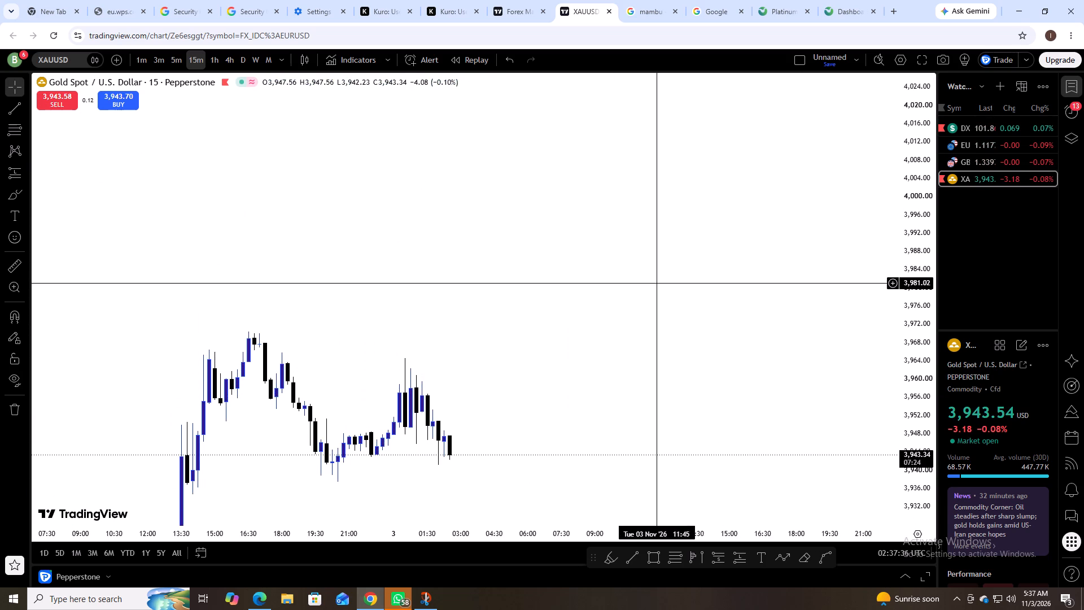
{"action": "left_click_drag", "start_coordinate": [653, 282], "coordinate": [744, 248]}
{"action": "left_click_drag", "start_coordinate": [619, 337], "coordinate": [647, 274]}
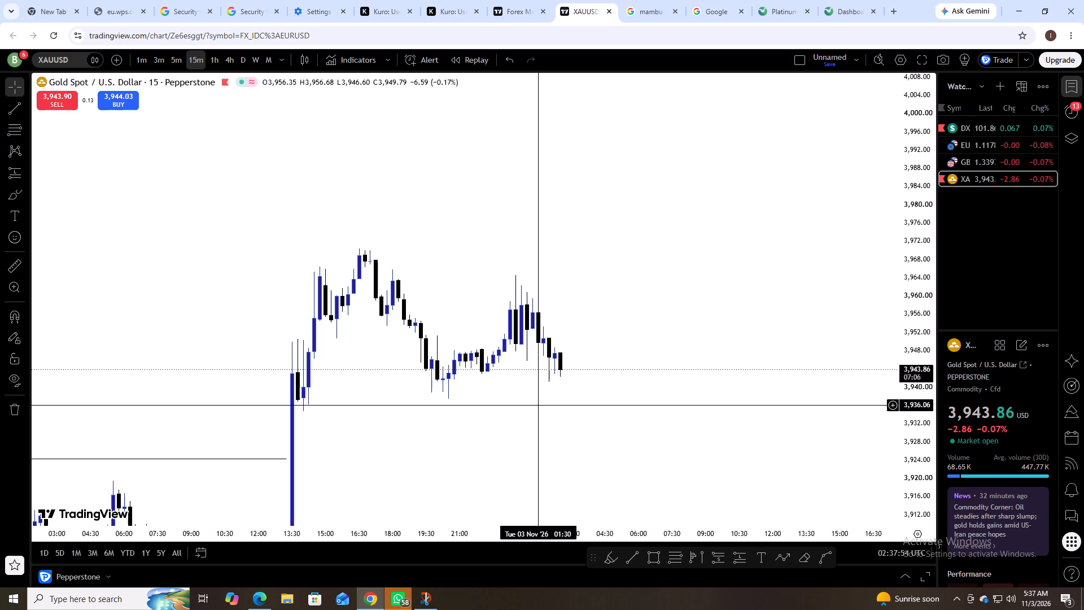
Check the Mambu dashboard in its browser tab and return to the gold chart.
{"action": "left_click", "coordinate": [855, 1]}
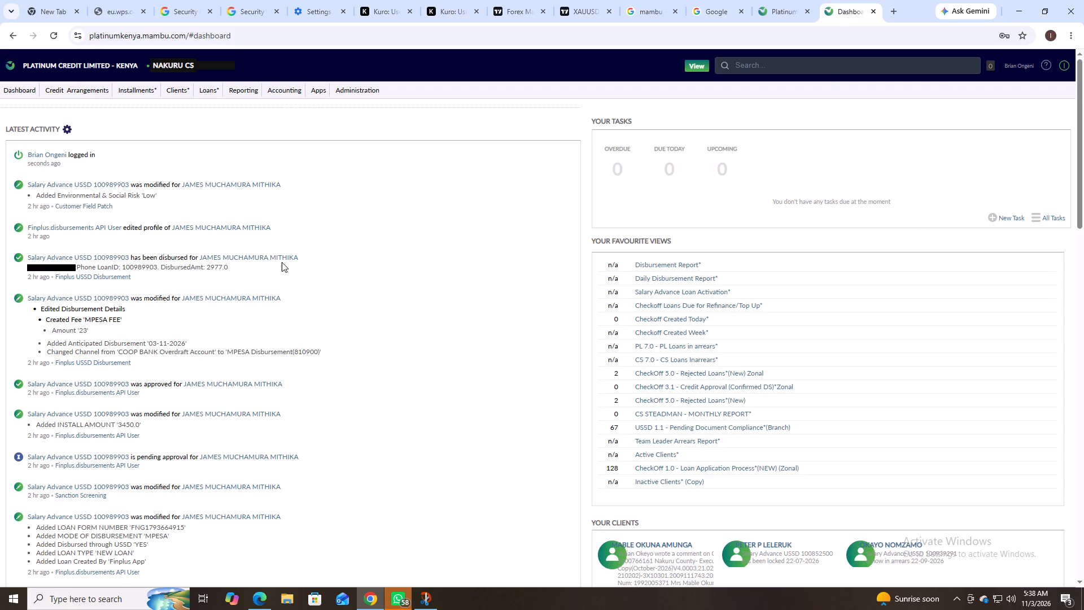
{"action": "left_click", "coordinate": [582, 0]}
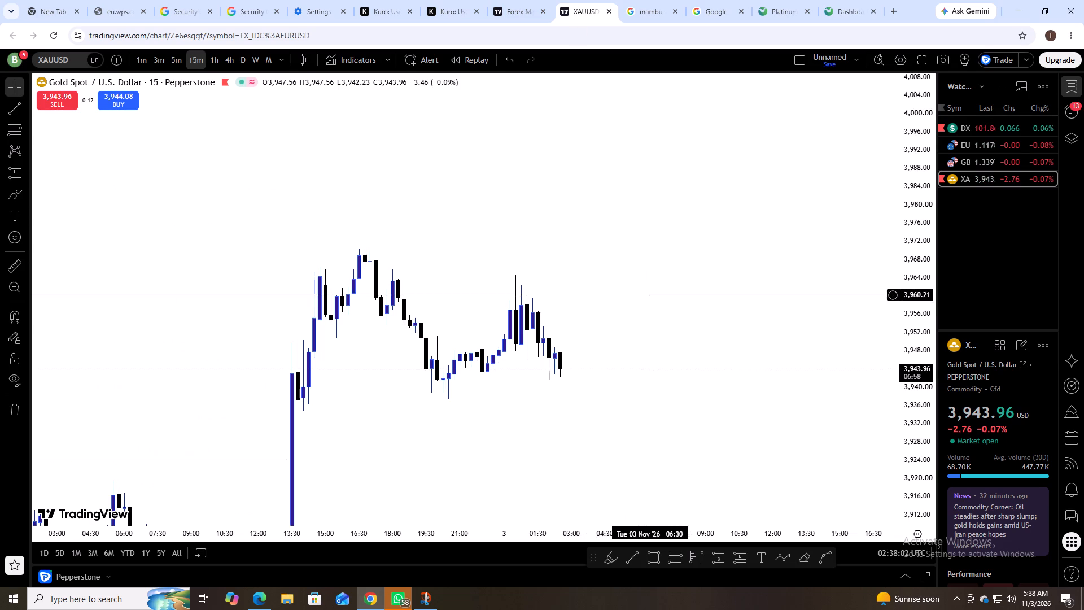
Apply the 15M CHOCH drawing template to the horizontal line broken by gold's rally on the 15-minute chart.
{"action": "scroll", "coordinate": [642, 294], "scroll_direction": "down", "scroll_amount": 5}
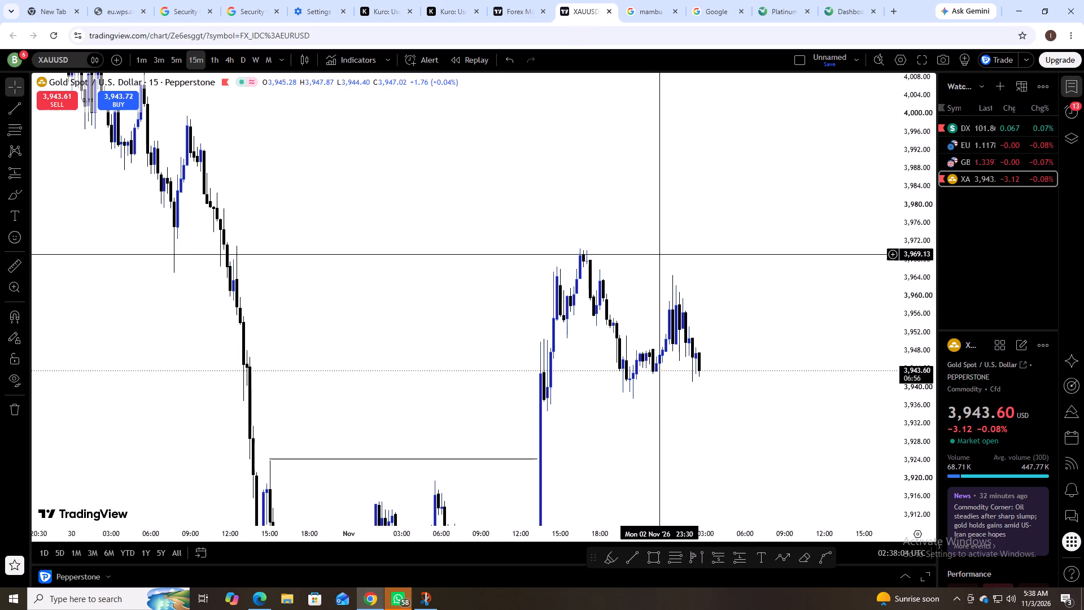
{"action": "left_click_drag", "start_coordinate": [723, 409], "coordinate": [654, 300]}
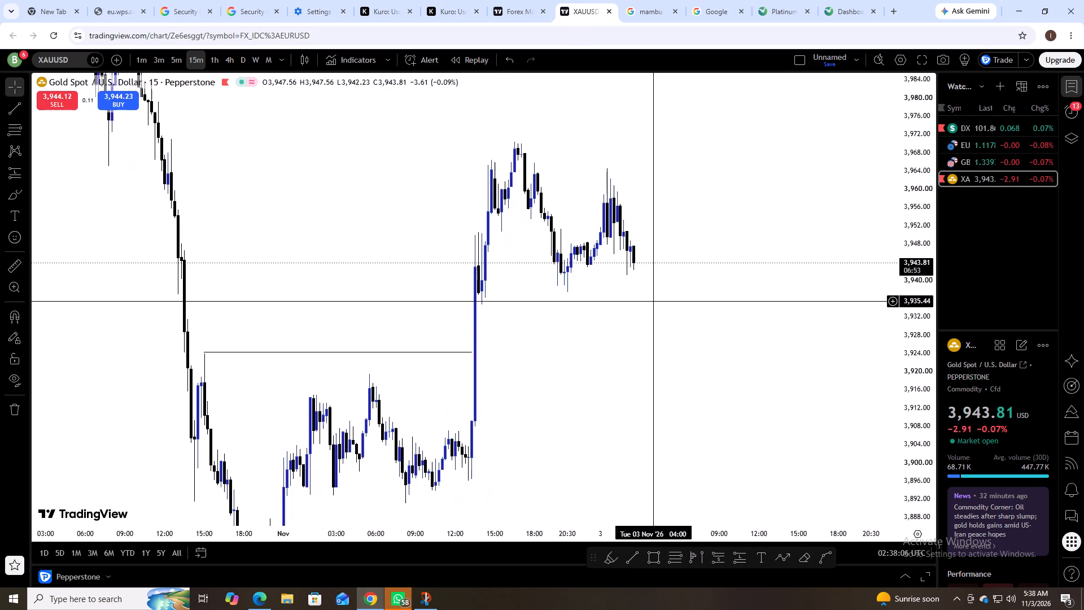
{"action": "left_click_drag", "start_coordinate": [654, 300], "coordinate": [654, 262]}
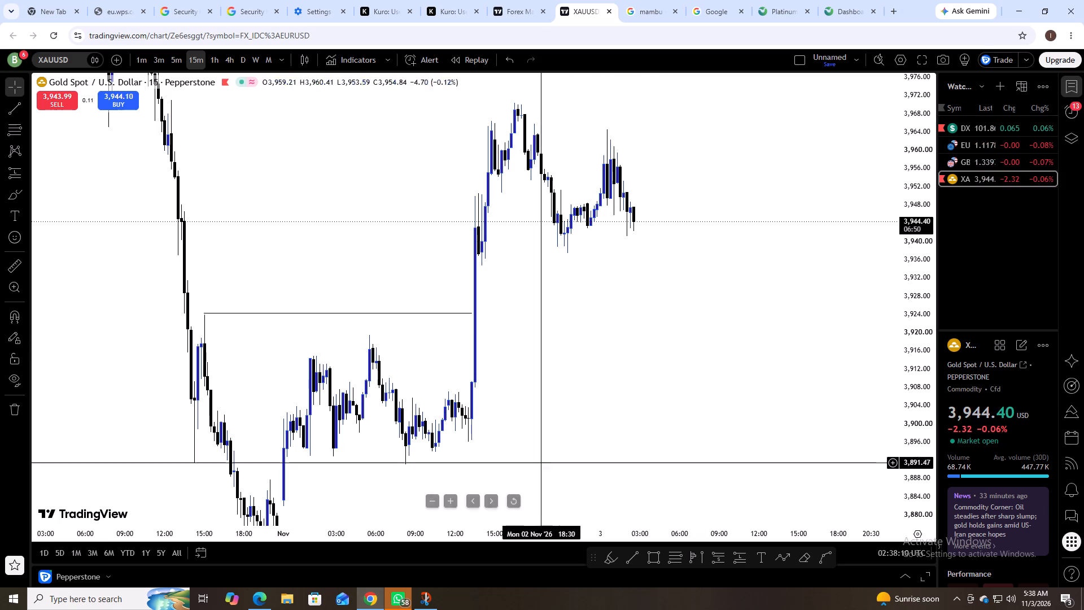
{"action": "left_click", "coordinate": [434, 313]}
{"action": "left_click", "coordinate": [566, 91]}
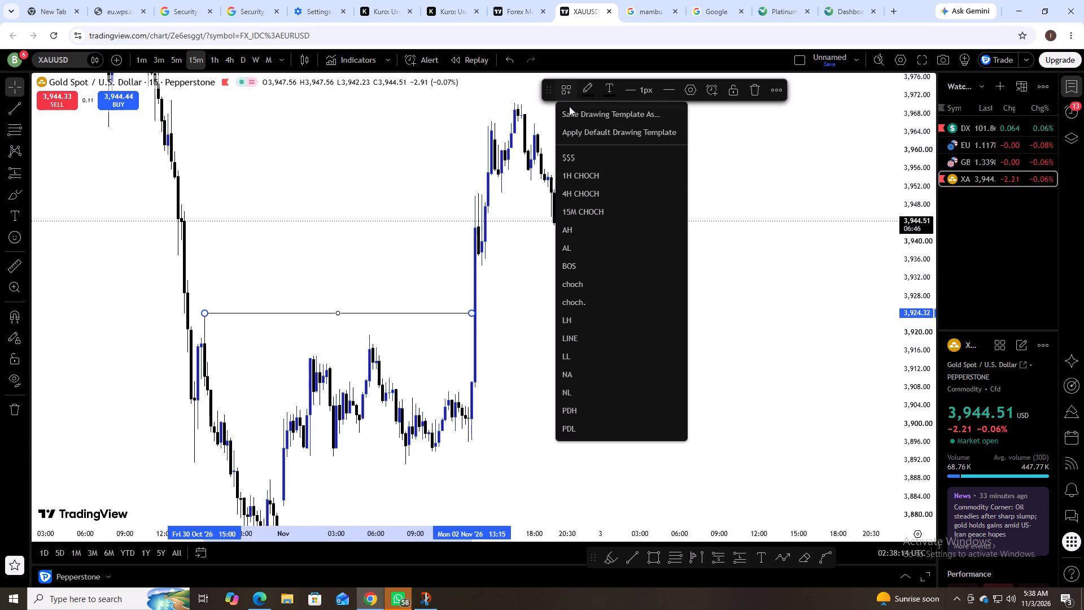
{"action": "left_click", "coordinate": [609, 209]}
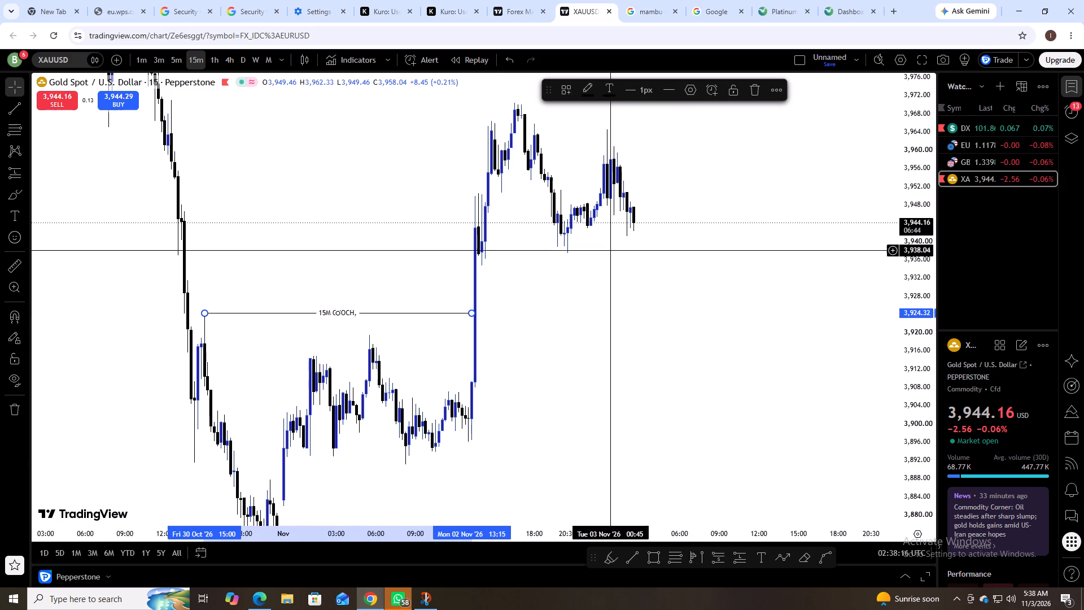
{"action": "left_click", "coordinate": [658, 345]}
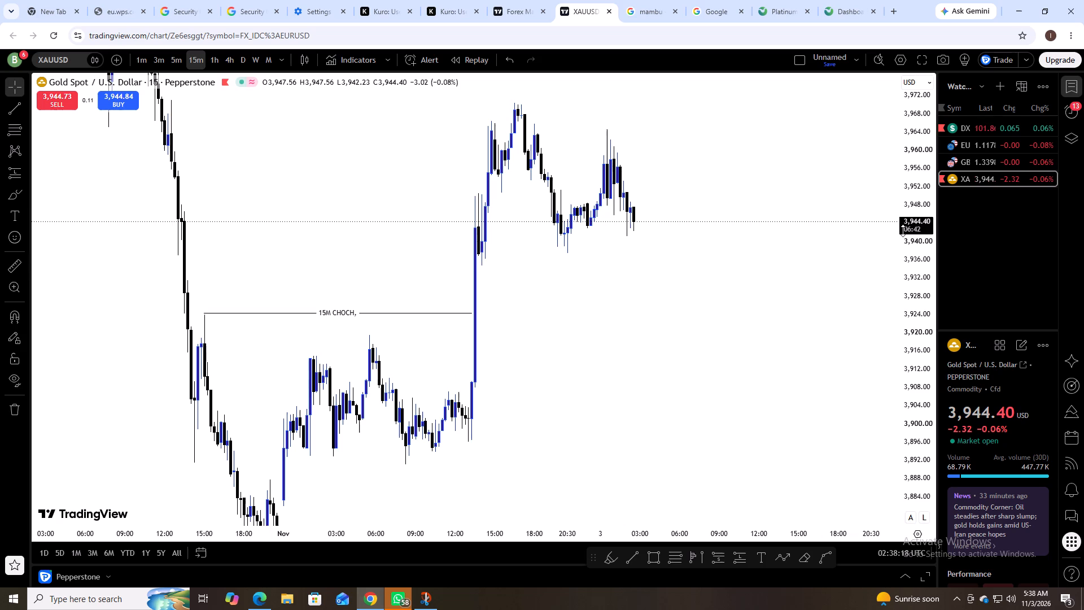
{"action": "left_click_drag", "start_coordinate": [903, 230], "coordinate": [948, 391]}
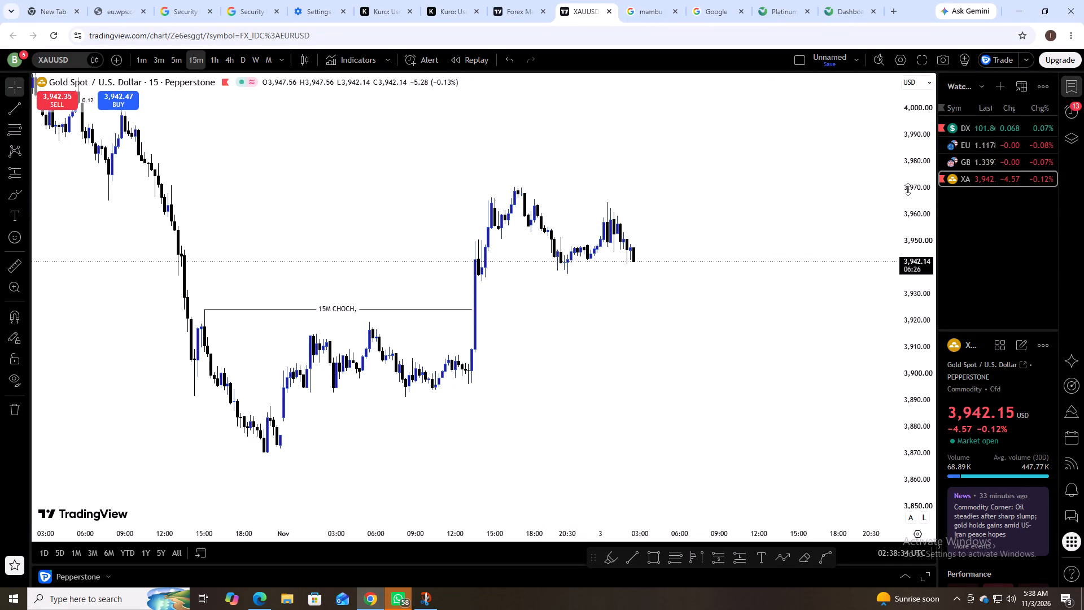
On the GBPUSD 1-hour chart, shrink the BZ zone so its upper edge is about 1.33897 and it starts at 2 Nov 02:00.
{"action": "left_click", "coordinate": [963, 163]}
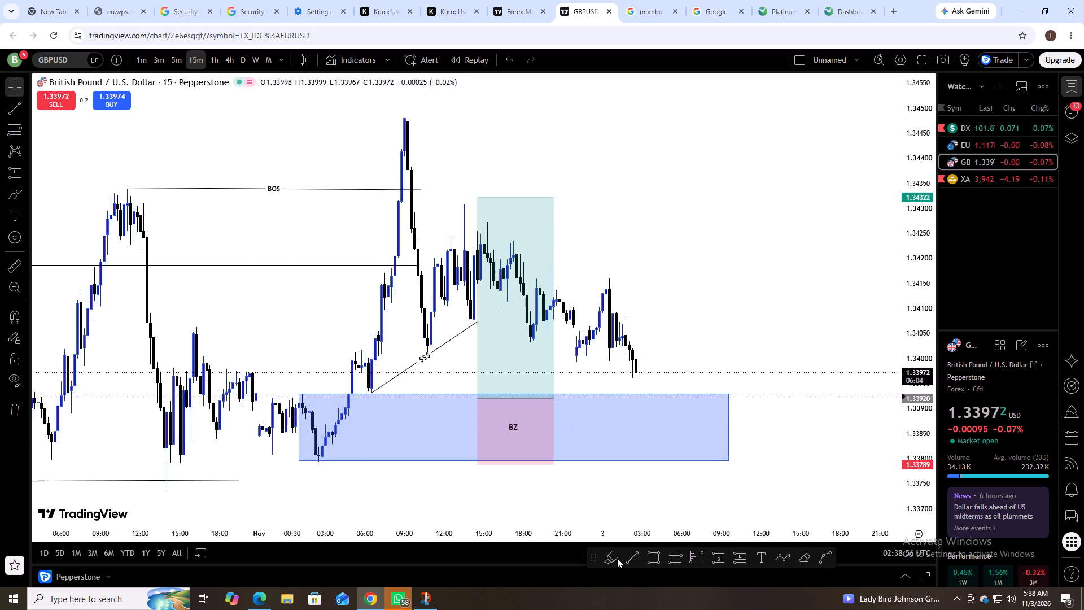
{"action": "left_click", "coordinate": [213, 56]}
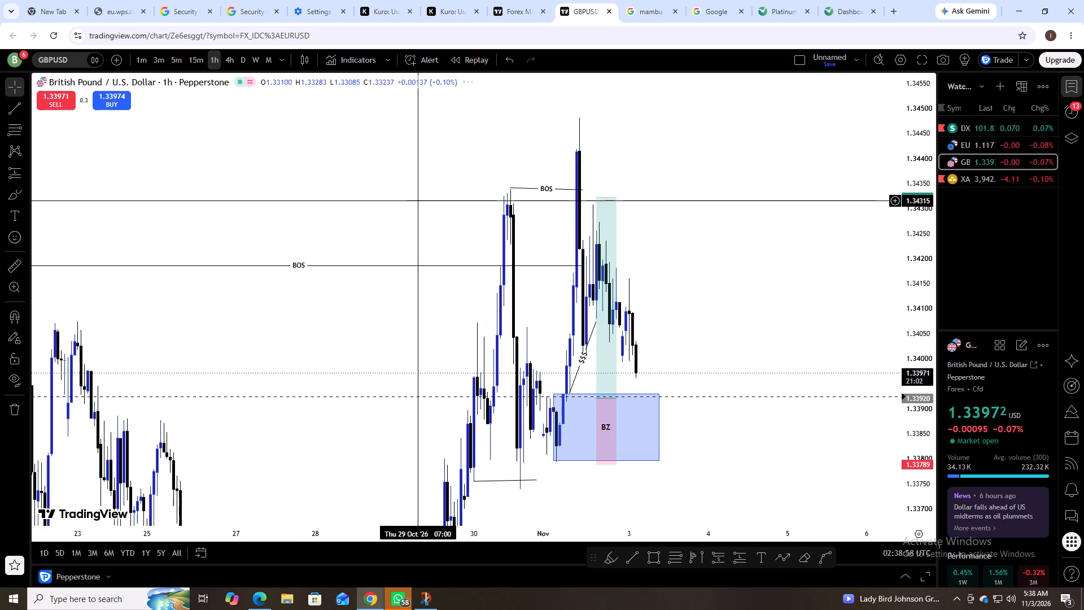
{"action": "scroll", "coordinate": [655, 451], "scroll_direction": "up", "scroll_amount": 4}
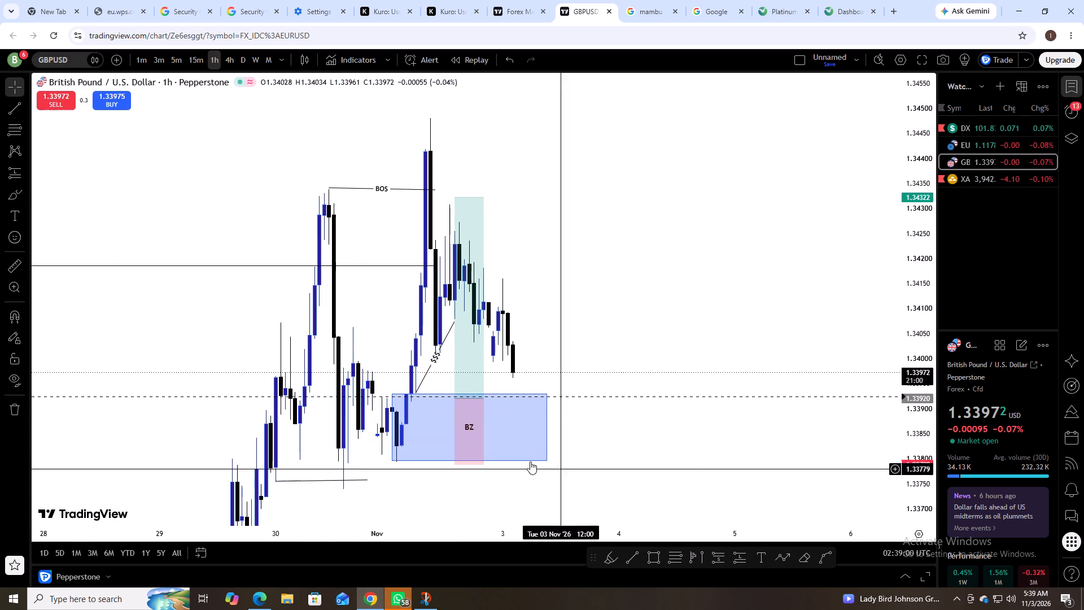
{"action": "left_click_drag", "start_coordinate": [391, 393], "coordinate": [405, 412]}
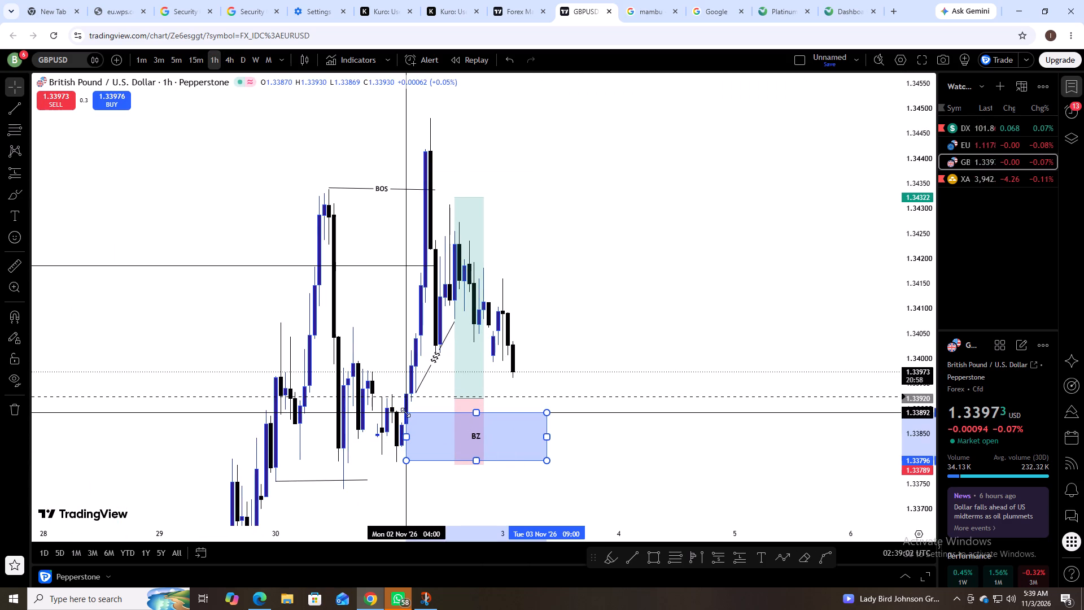
{"action": "left_click_drag", "start_coordinate": [405, 412], "coordinate": [396, 410]}
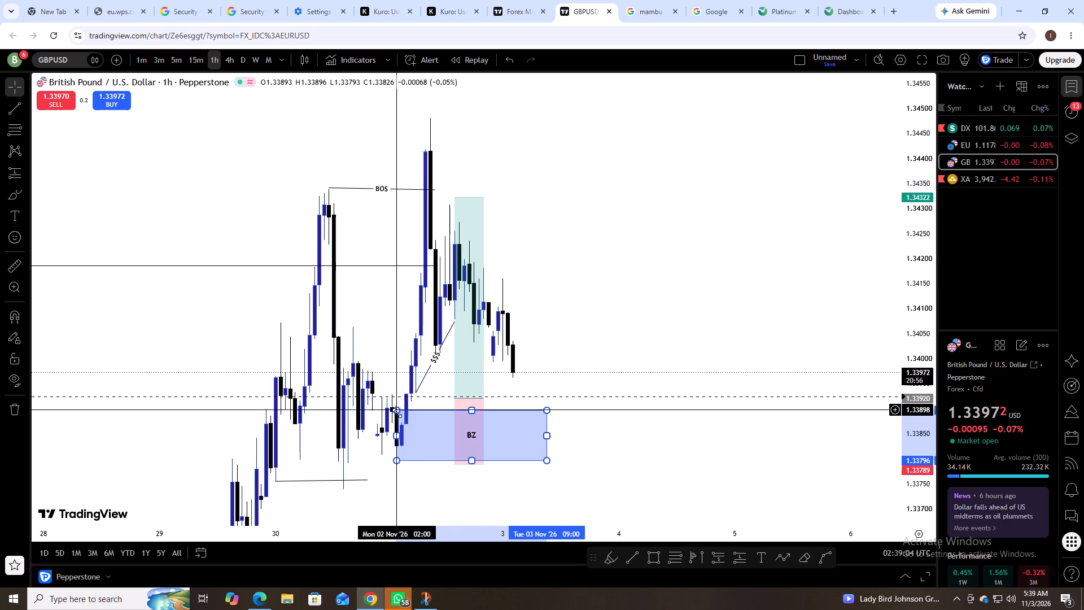
{"action": "left_click", "coordinate": [424, 477]}
{"action": "left_click", "coordinate": [397, 458]}
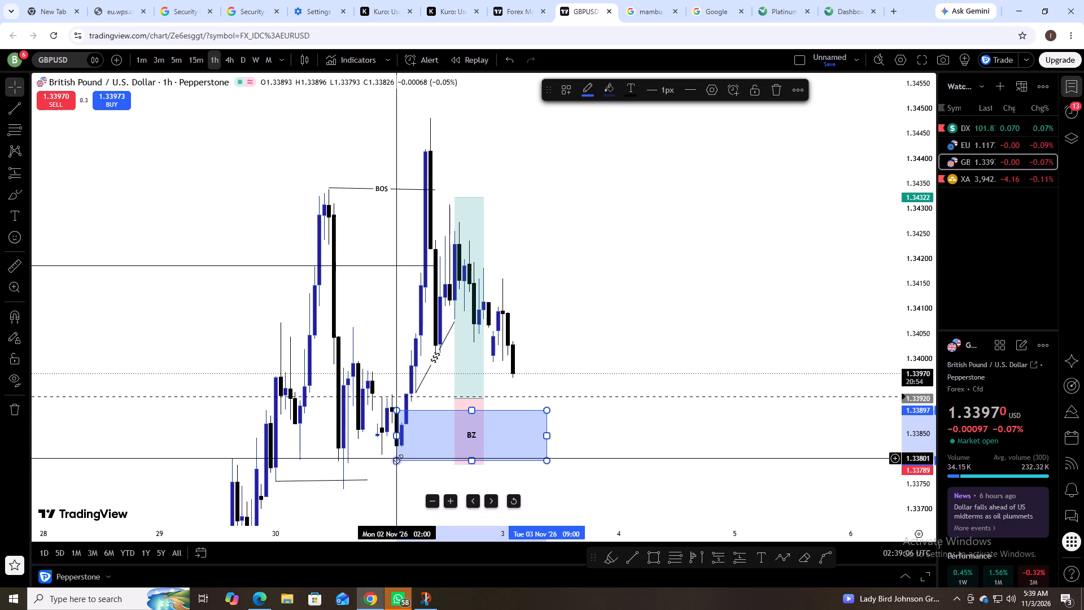
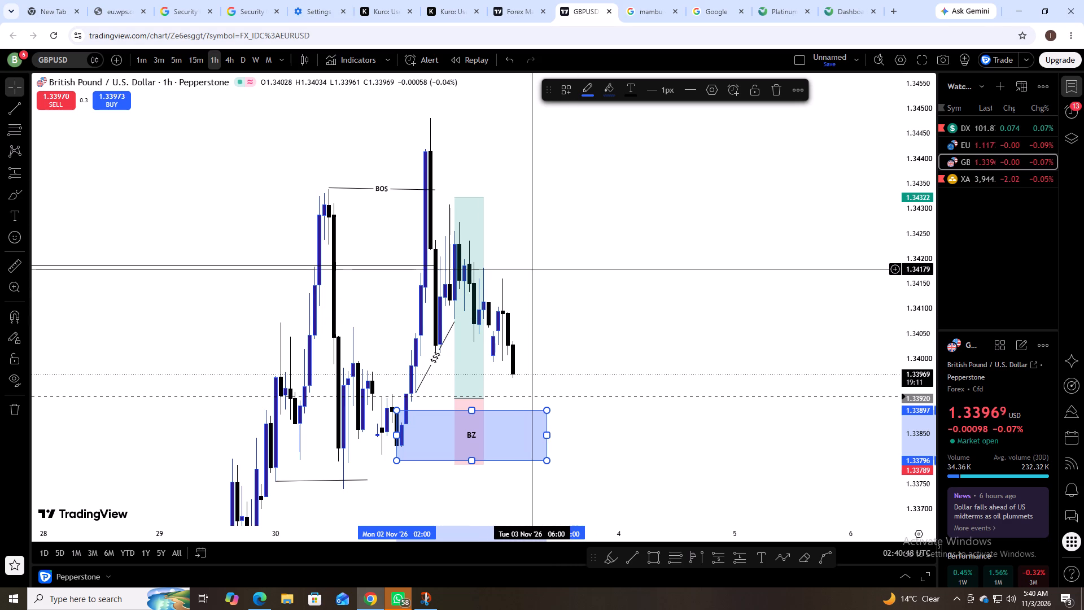
Examine GBPUSD's 15-minute chart around the BZ zone, and EURUSD around its blue zone on the 15-minute and 1-hour charts.
{"action": "left_click", "coordinate": [201, 63]}
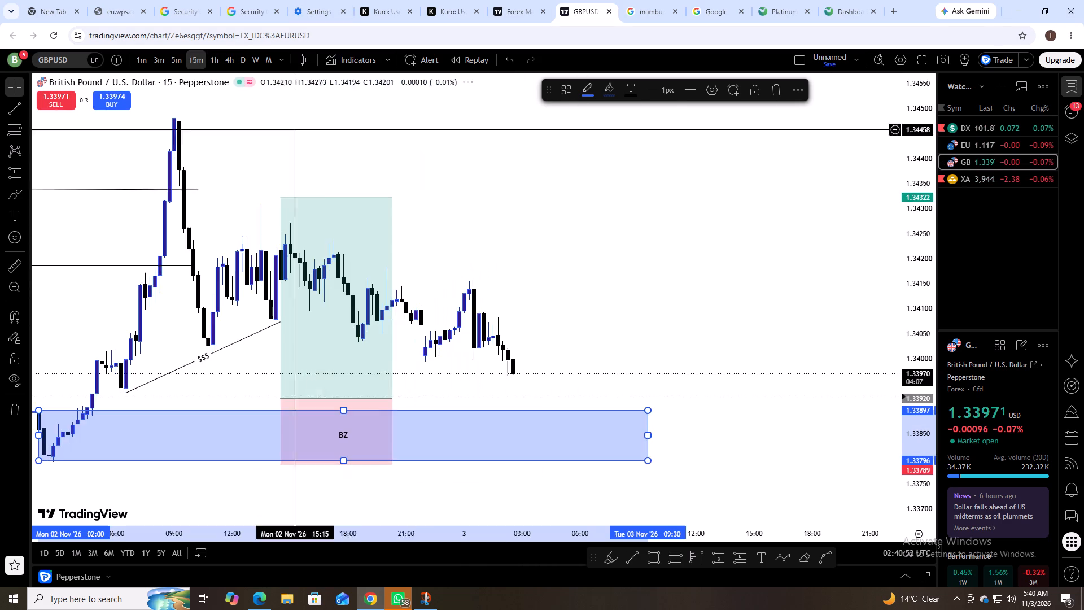
{"action": "scroll", "coordinate": [471, 269], "scroll_direction": "down", "scroll_amount": 4}
{"action": "scroll", "coordinate": [517, 356], "scroll_direction": "up", "scroll_amount": 3}
{"action": "scroll", "coordinate": [494, 362], "scroll_direction": "down", "scroll_amount": 4}
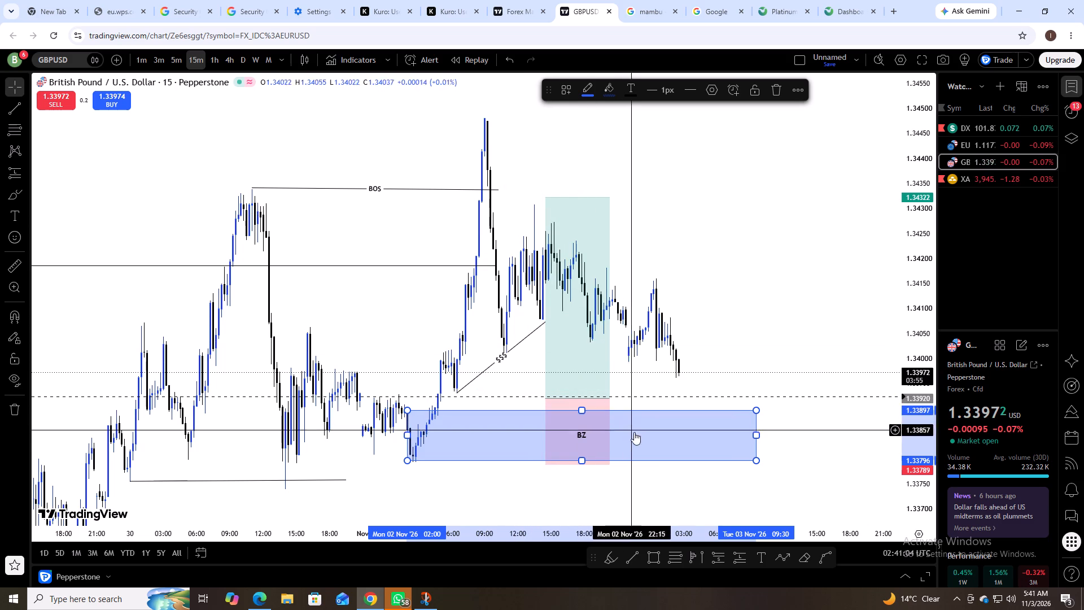
{"action": "left_click", "coordinate": [1025, 182]}
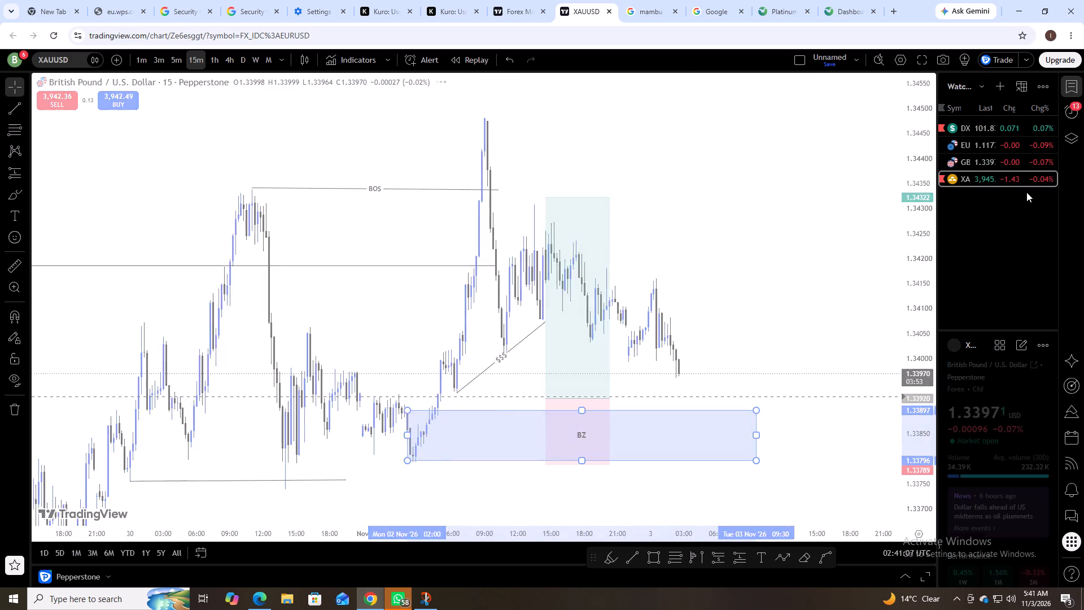
{"action": "left_click", "coordinate": [981, 143]}
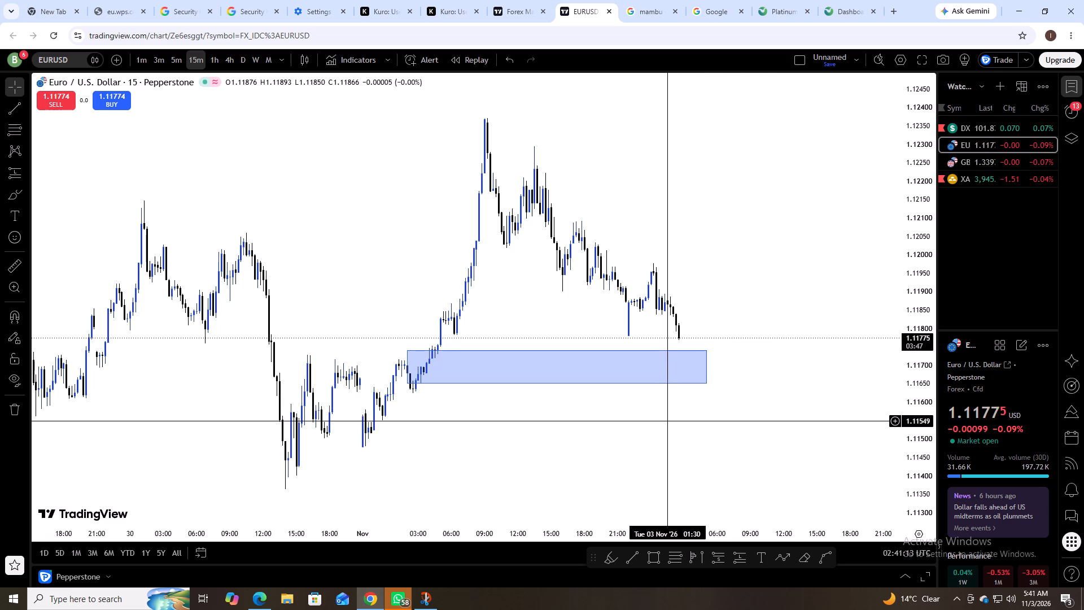
{"action": "scroll", "coordinate": [630, 407], "scroll_direction": "down", "scroll_amount": 3}
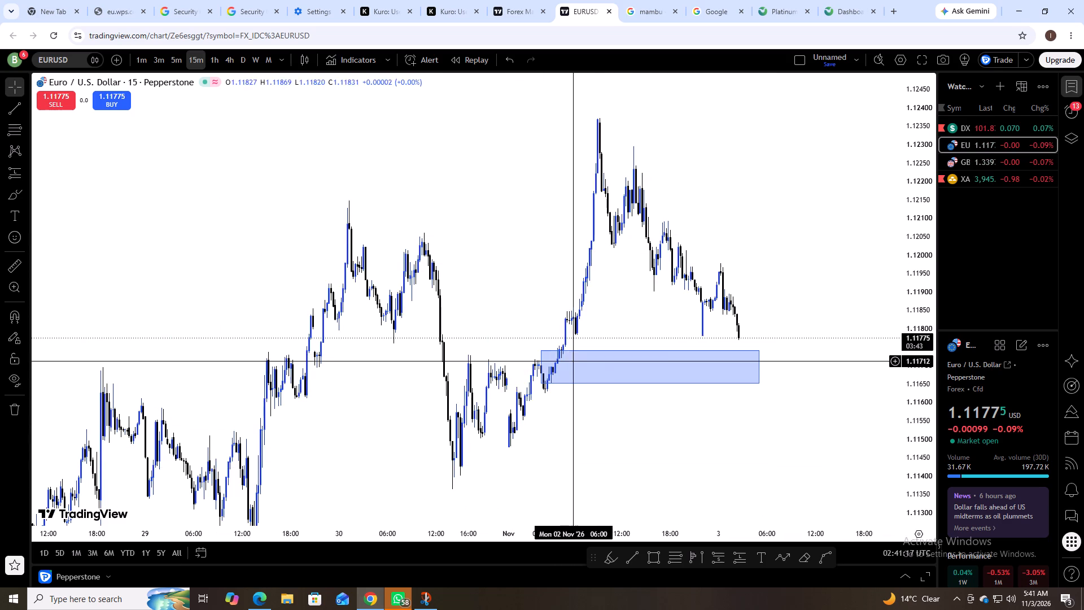
{"action": "left_click", "coordinate": [216, 58]}
{"action": "scroll", "coordinate": [647, 334], "scroll_direction": "up", "scroll_amount": 3}
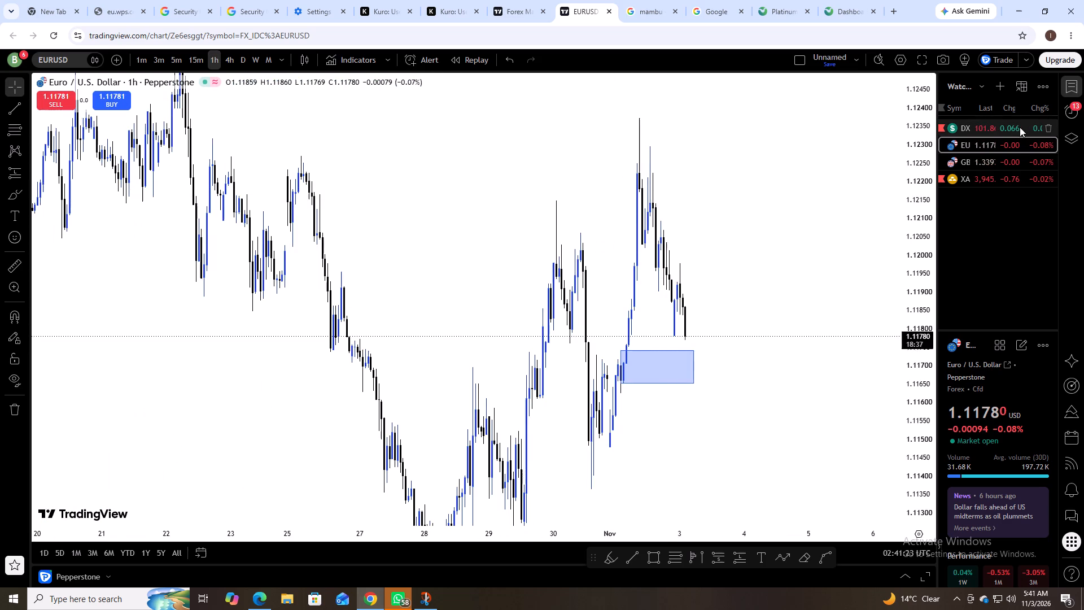
{"action": "left_click_drag", "start_coordinate": [921, 173], "coordinate": [925, 459]}
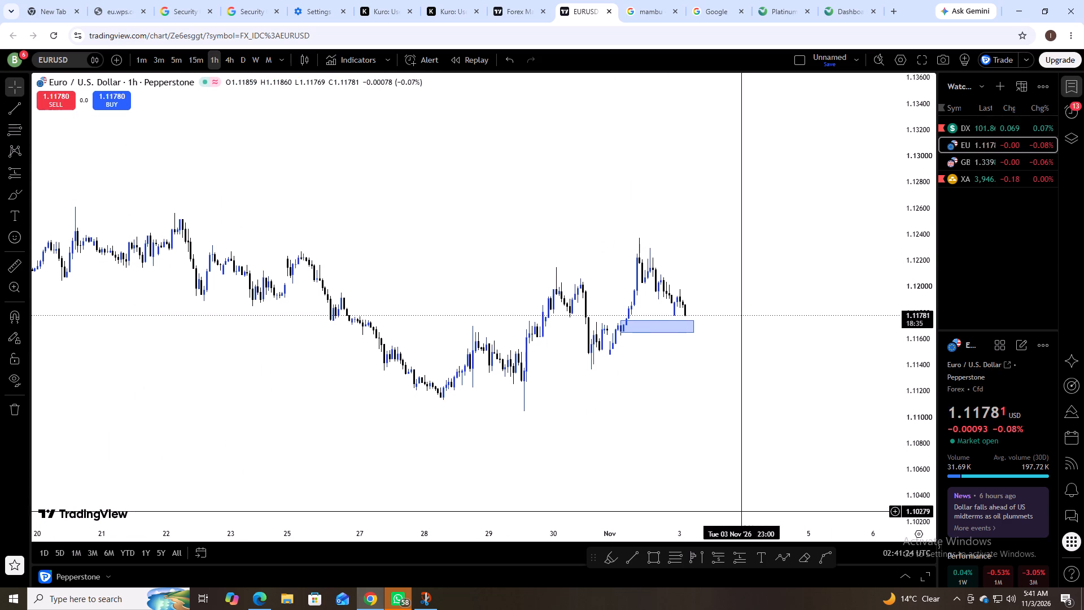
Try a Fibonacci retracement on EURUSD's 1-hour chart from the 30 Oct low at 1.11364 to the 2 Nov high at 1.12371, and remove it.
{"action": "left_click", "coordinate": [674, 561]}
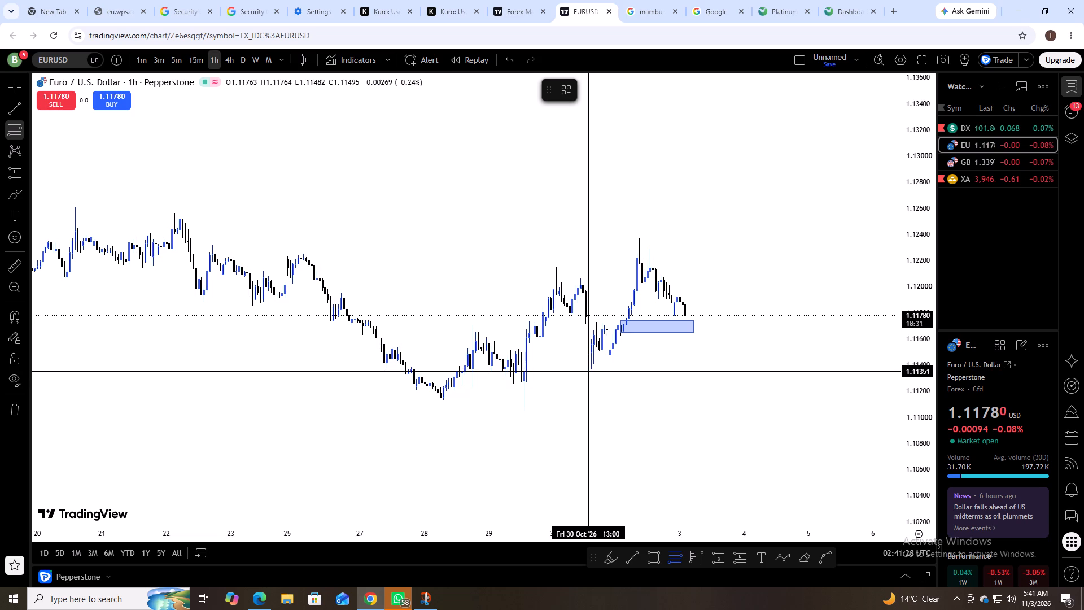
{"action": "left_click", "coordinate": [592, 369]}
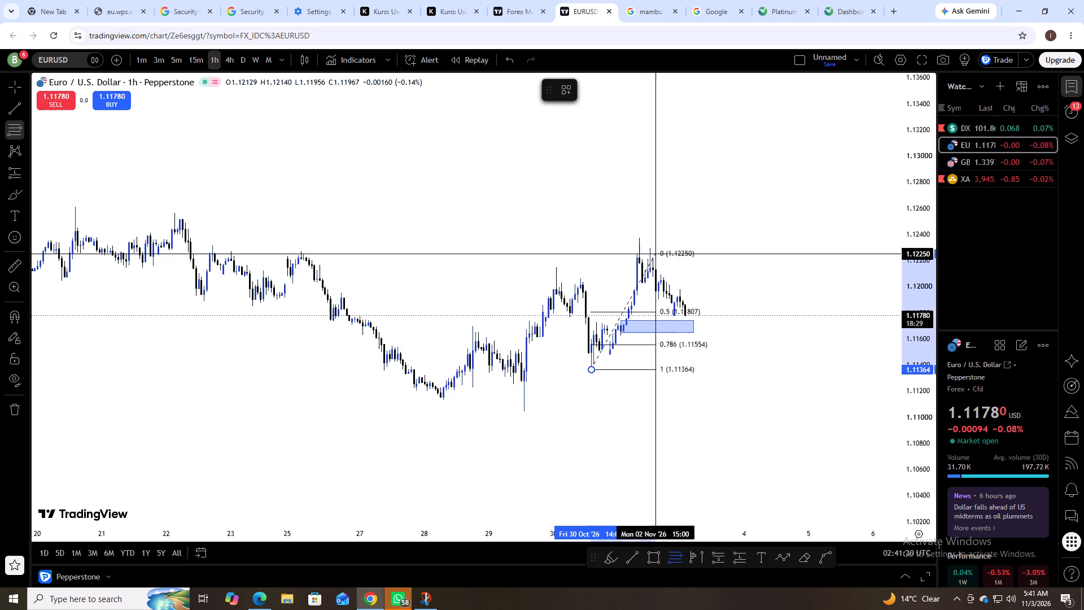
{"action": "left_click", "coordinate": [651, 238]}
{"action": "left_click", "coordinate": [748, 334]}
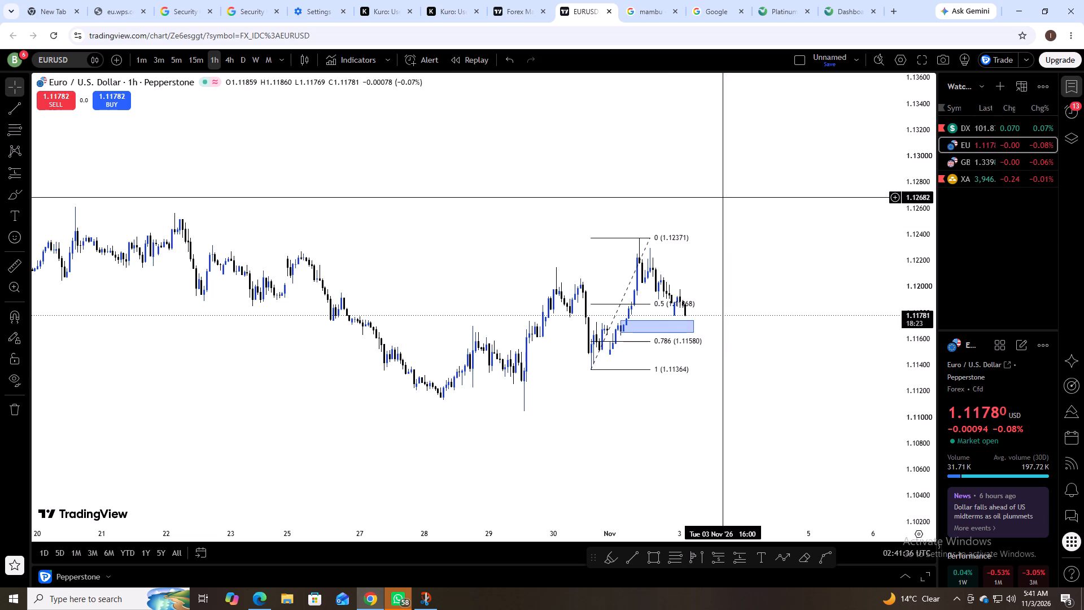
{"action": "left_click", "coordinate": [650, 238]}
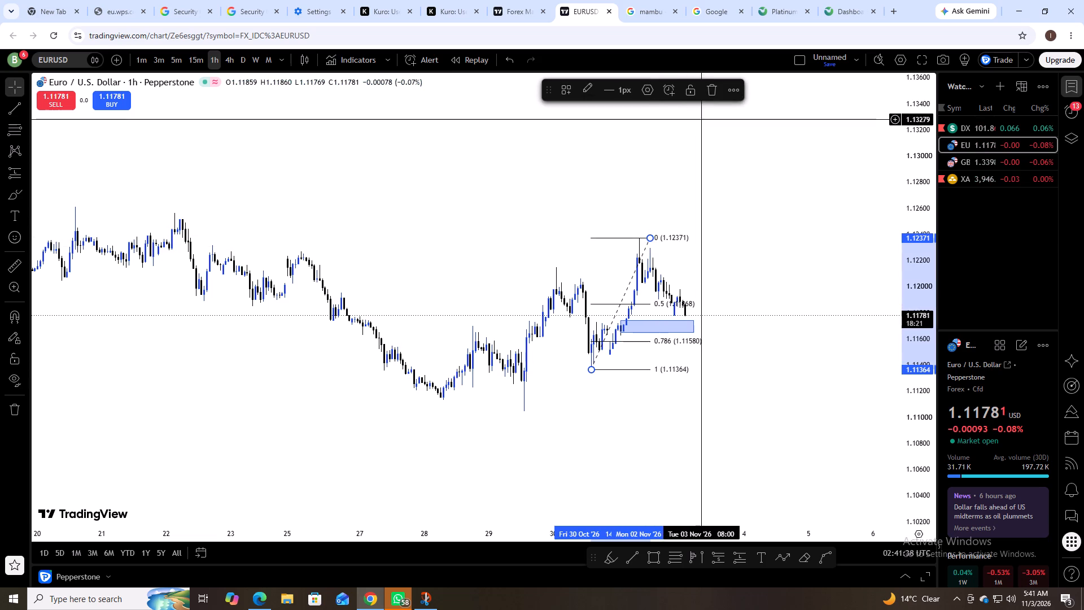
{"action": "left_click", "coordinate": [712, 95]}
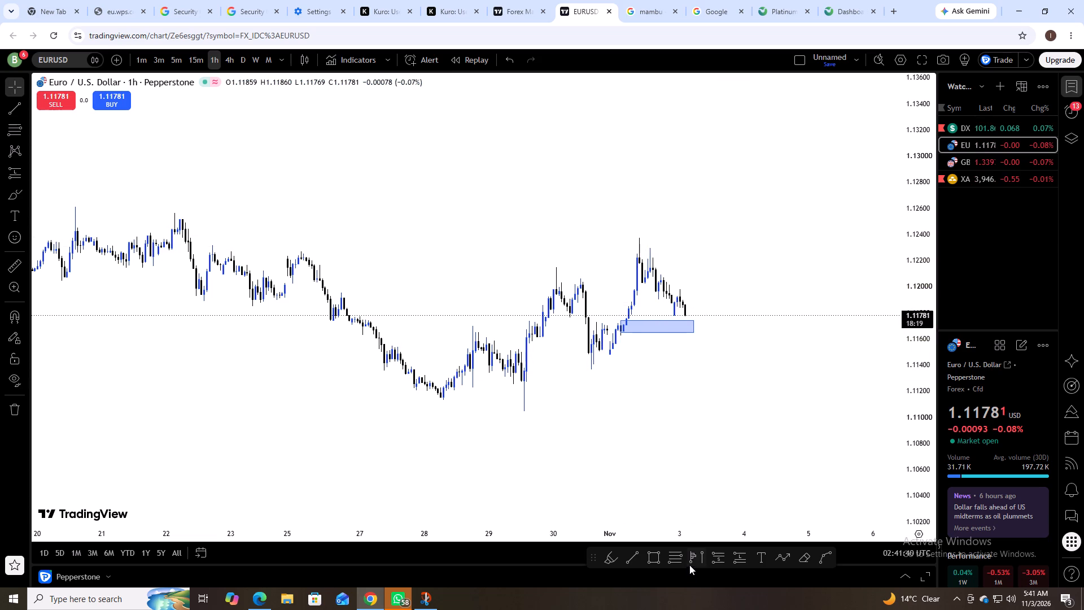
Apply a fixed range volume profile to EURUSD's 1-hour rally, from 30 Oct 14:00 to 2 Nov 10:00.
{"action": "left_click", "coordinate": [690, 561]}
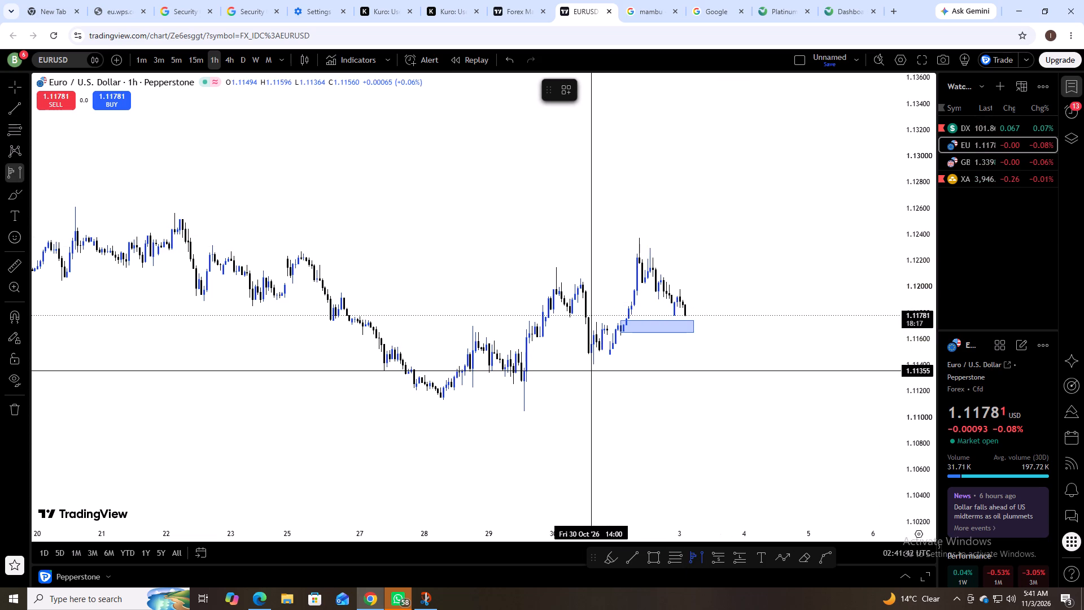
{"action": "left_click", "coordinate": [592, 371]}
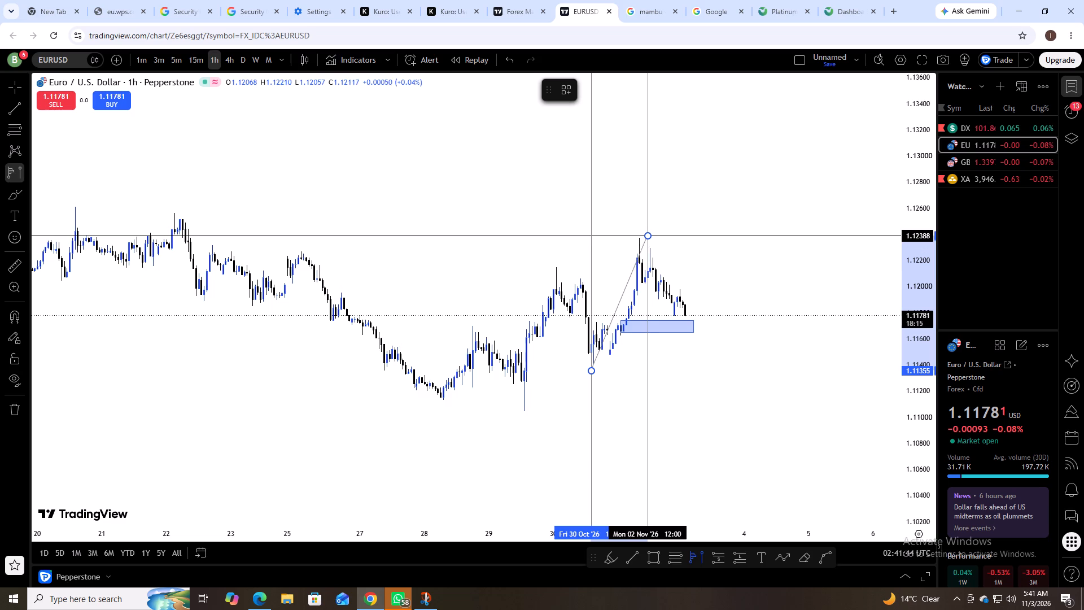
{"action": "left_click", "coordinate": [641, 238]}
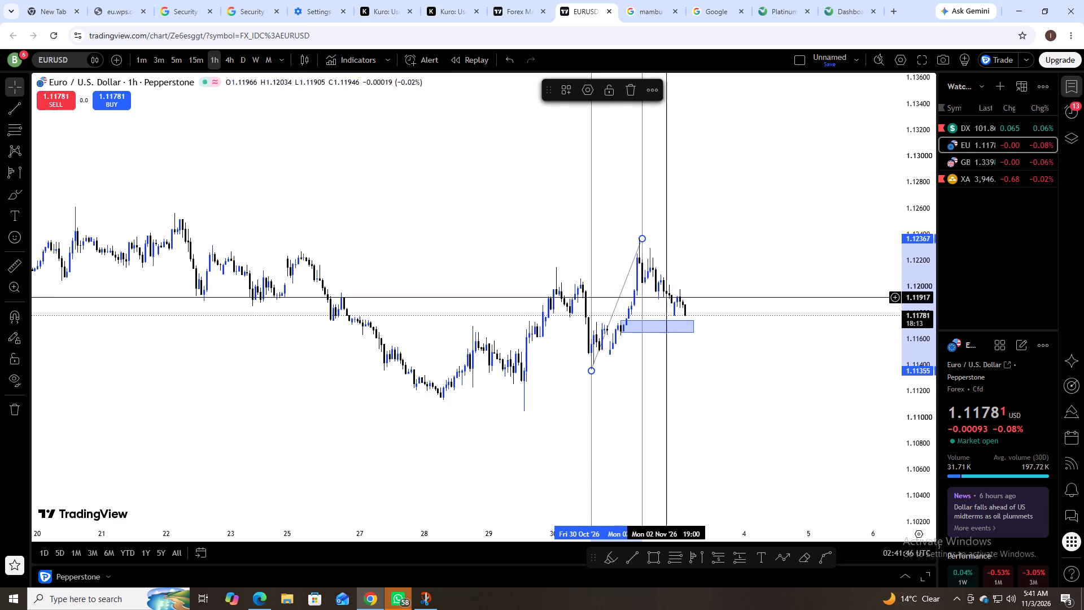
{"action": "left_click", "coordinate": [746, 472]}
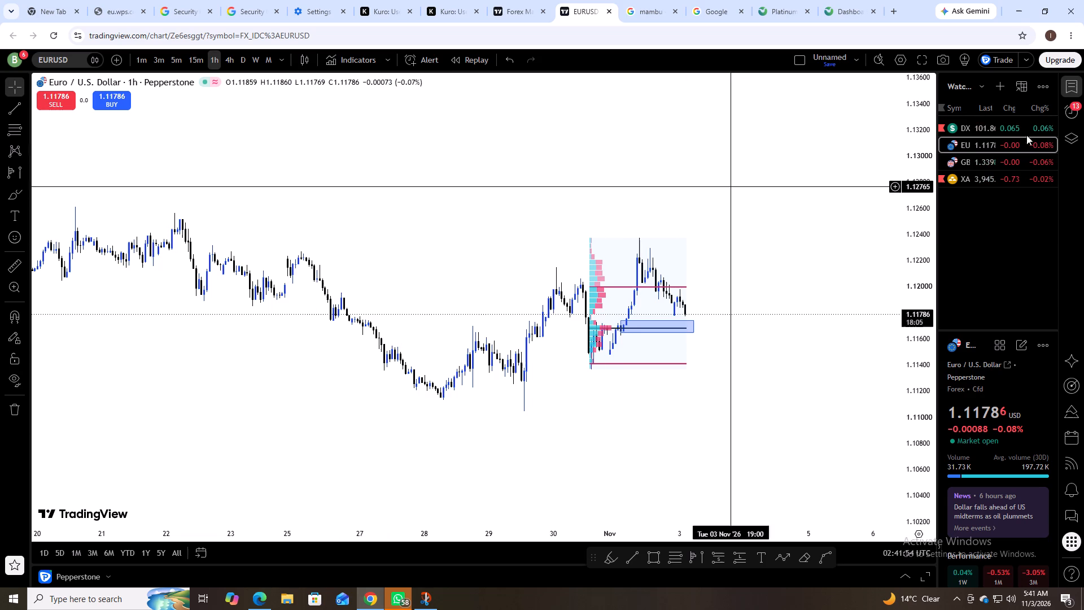
Add a fixed range volume profile to GBPUSD's 1-hour rally from 30 Oct 14:00 to 2 Nov 10:00, and view it on 15 minutes.
{"action": "left_click", "coordinate": [979, 159]}
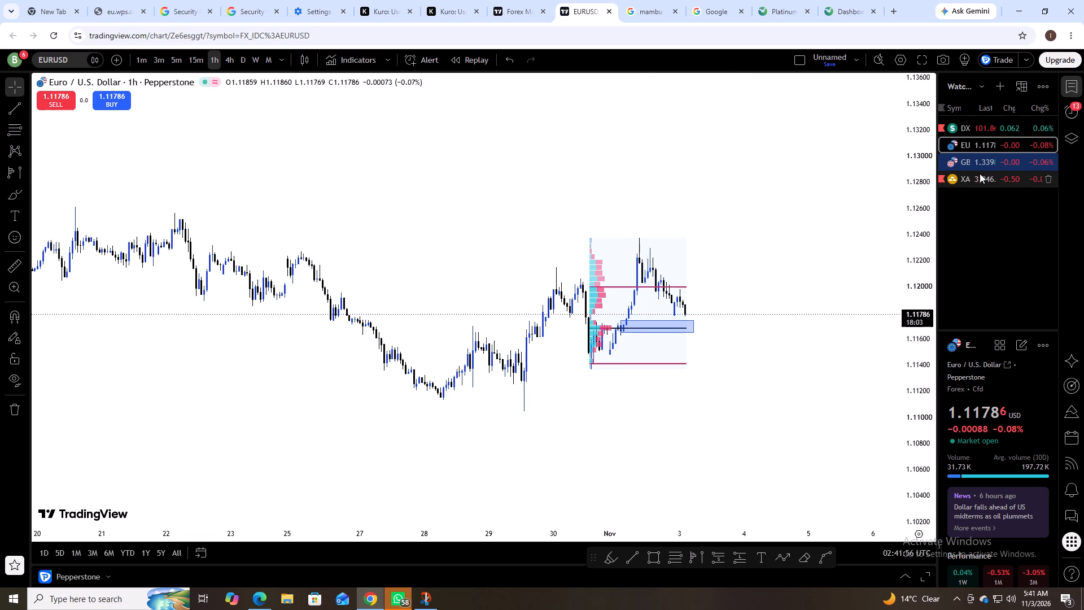
{"action": "left_click", "coordinate": [983, 163]}
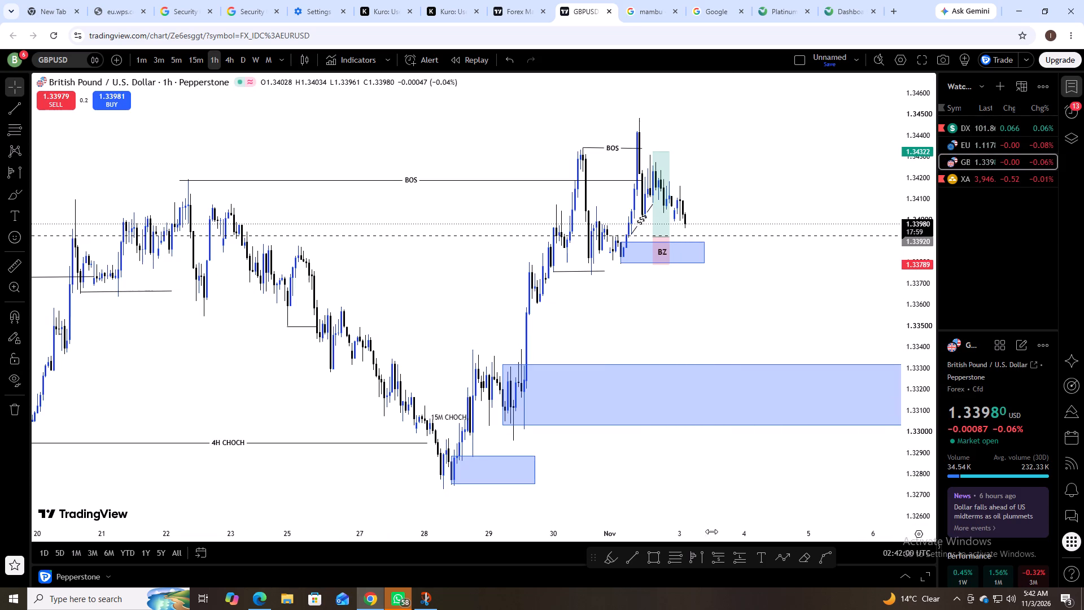
{"action": "left_click", "coordinate": [693, 556]}
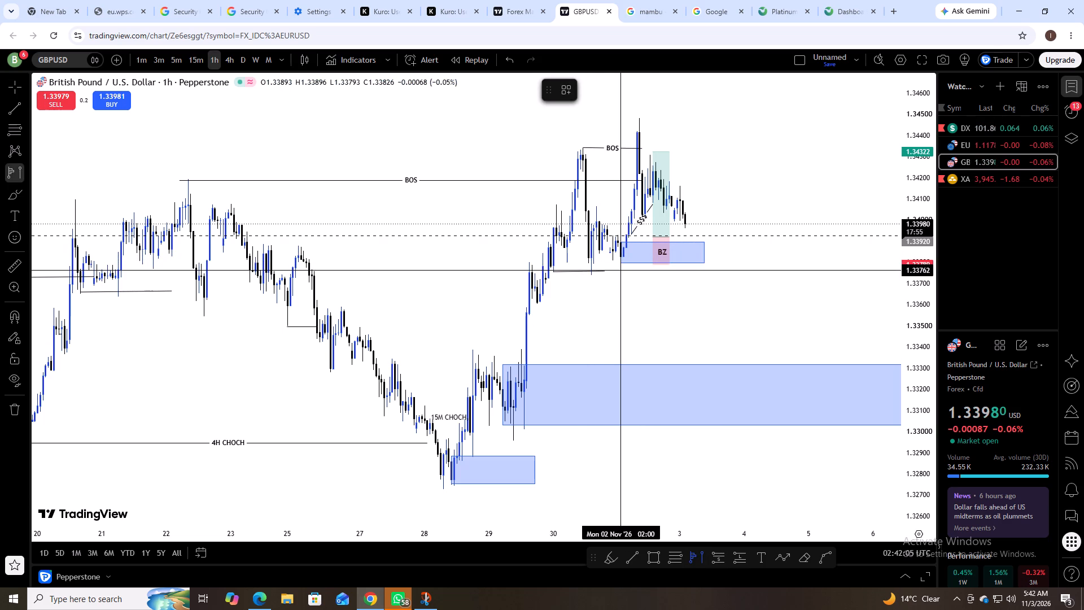
{"action": "left_click", "coordinate": [592, 274]}
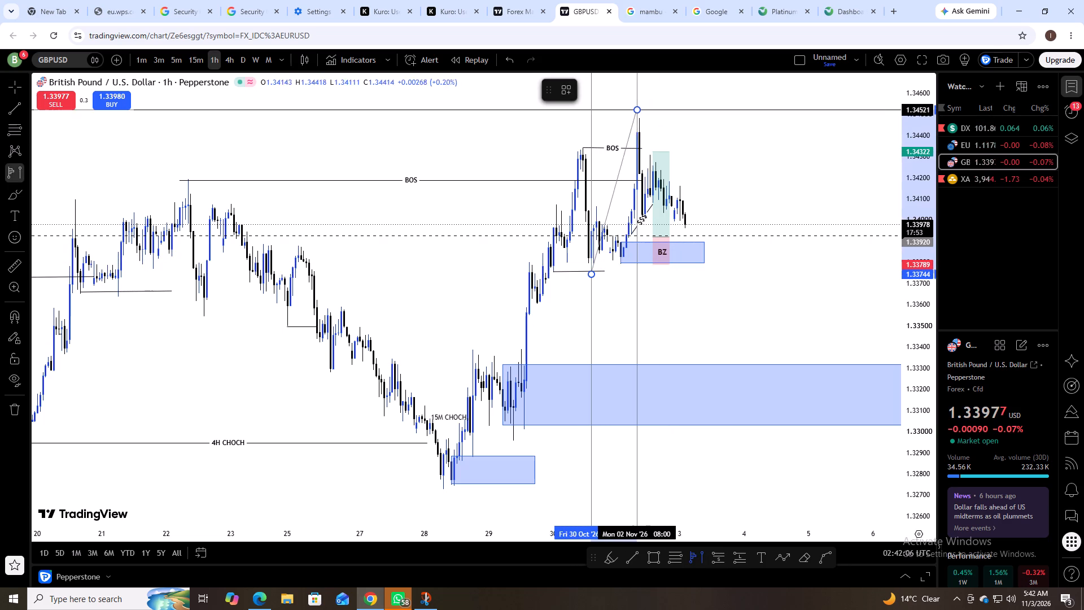
{"action": "left_click", "coordinate": [641, 117]}
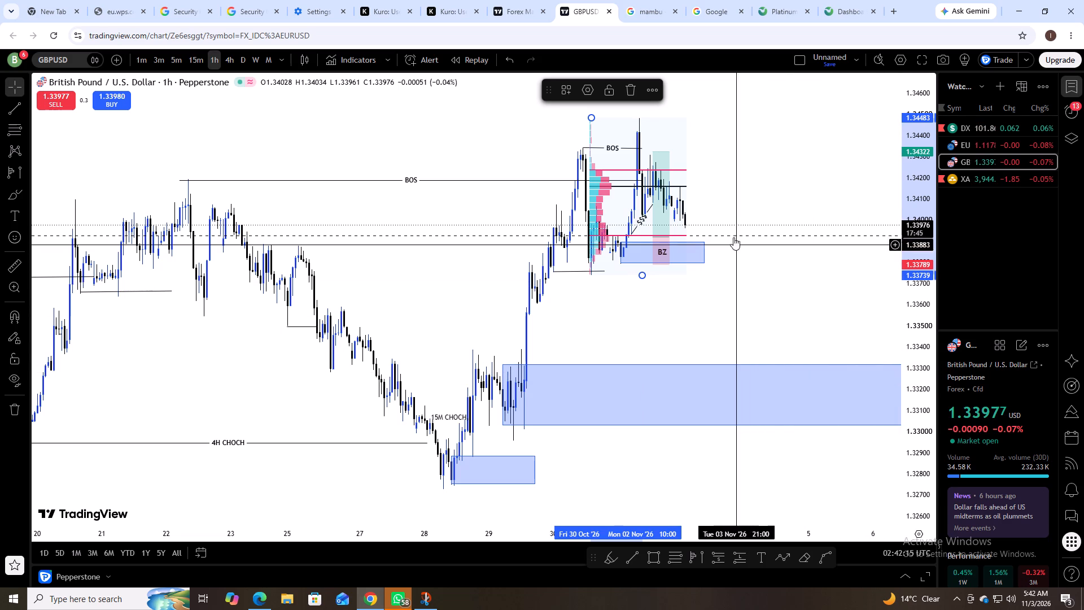
{"action": "left_click", "coordinate": [198, 56]}
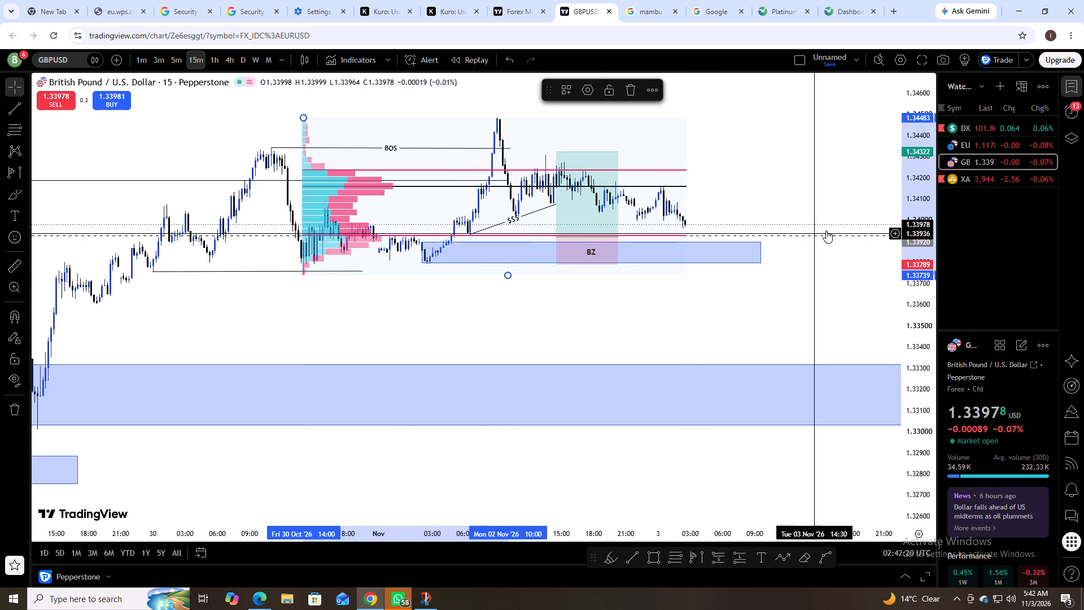
Delete the fixed range volume profile from the EURUSD 15-minute chart.
{"action": "left_click", "coordinate": [1028, 140]}
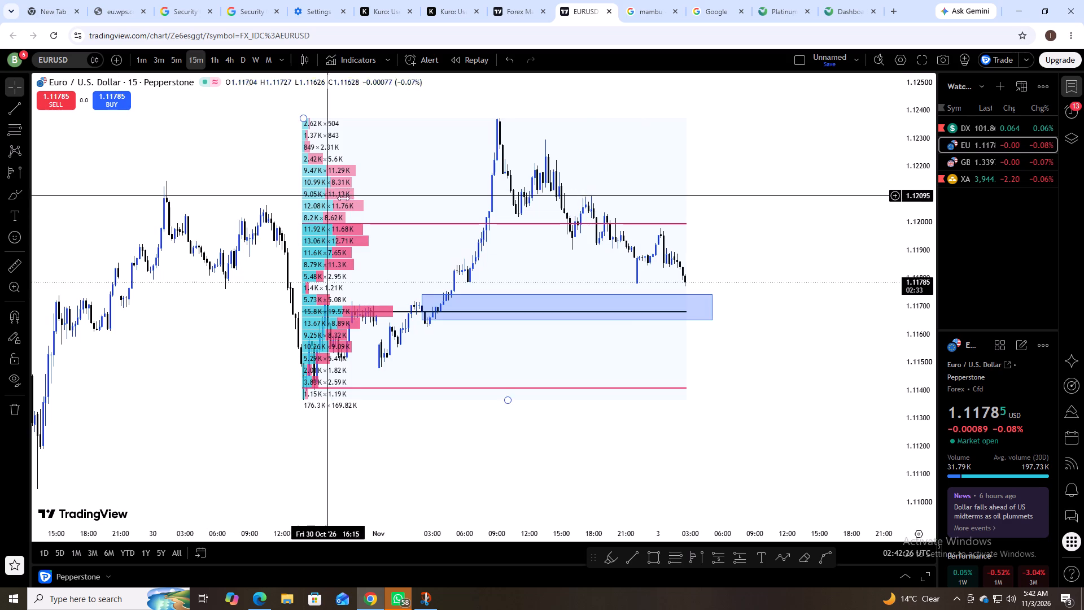
{"action": "left_click", "coordinate": [309, 120]}
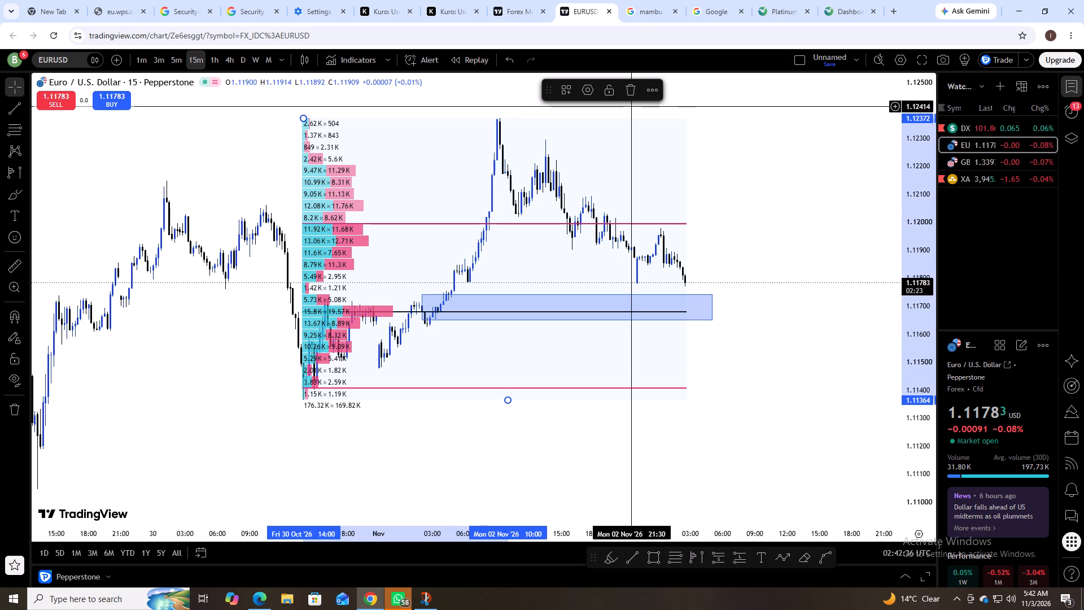
{"action": "left_click", "coordinate": [634, 91]}
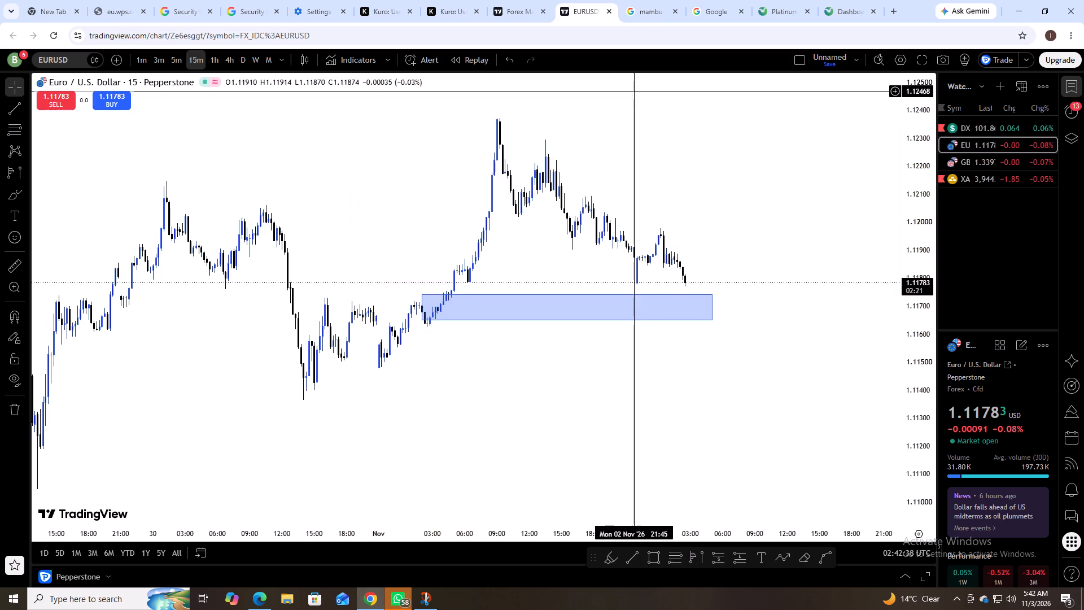
Draw a trend line from EURUSD's 30 Oct 01:15 high at about 1.12145 to 2 Nov 09:00 and apply the BOS template.
{"action": "left_click", "coordinate": [625, 557]}
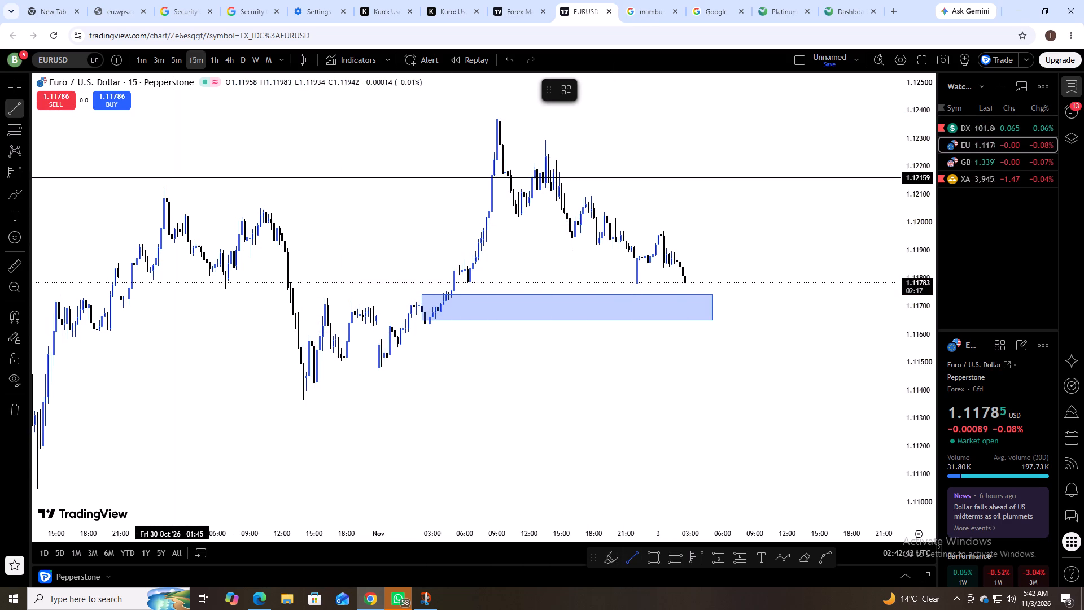
{"action": "left_click", "coordinate": [167, 181]}
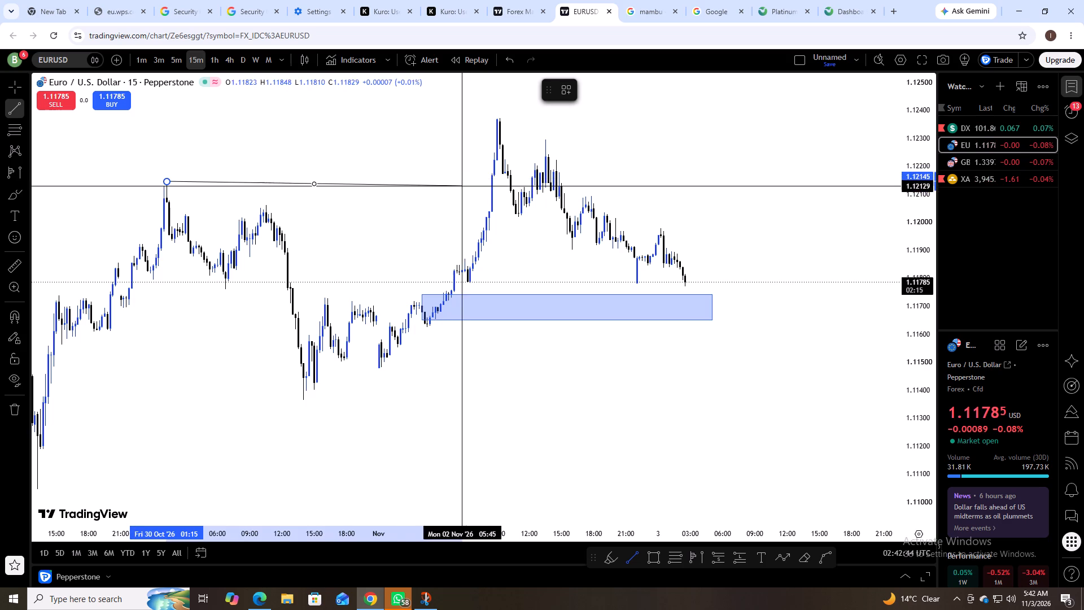
{"action": "left_click", "coordinate": [497, 180]}
{"action": "left_click", "coordinate": [566, 90]}
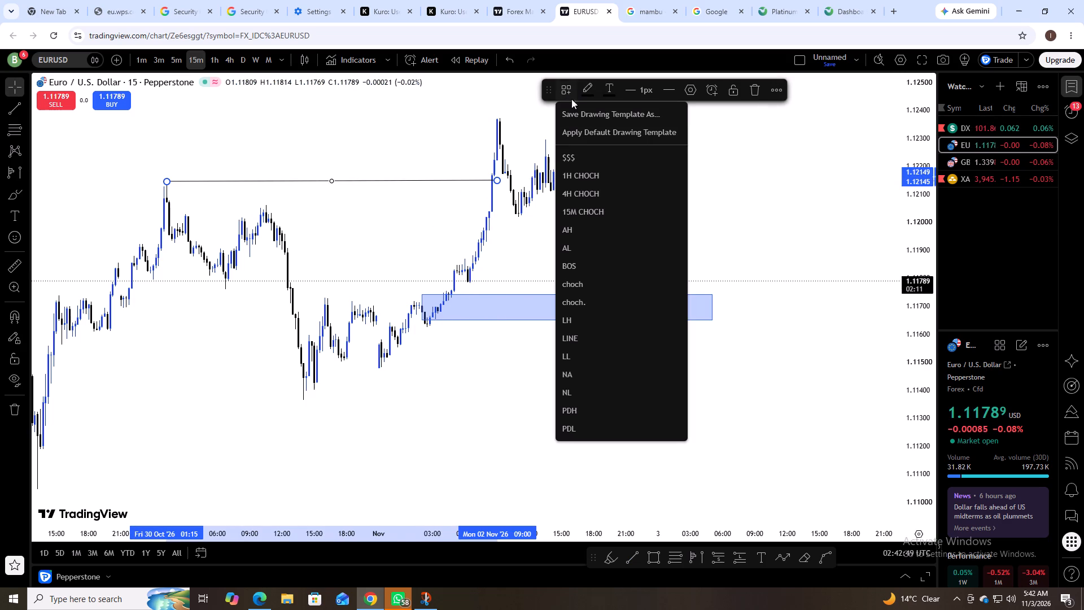
{"action": "left_click", "coordinate": [592, 269]}
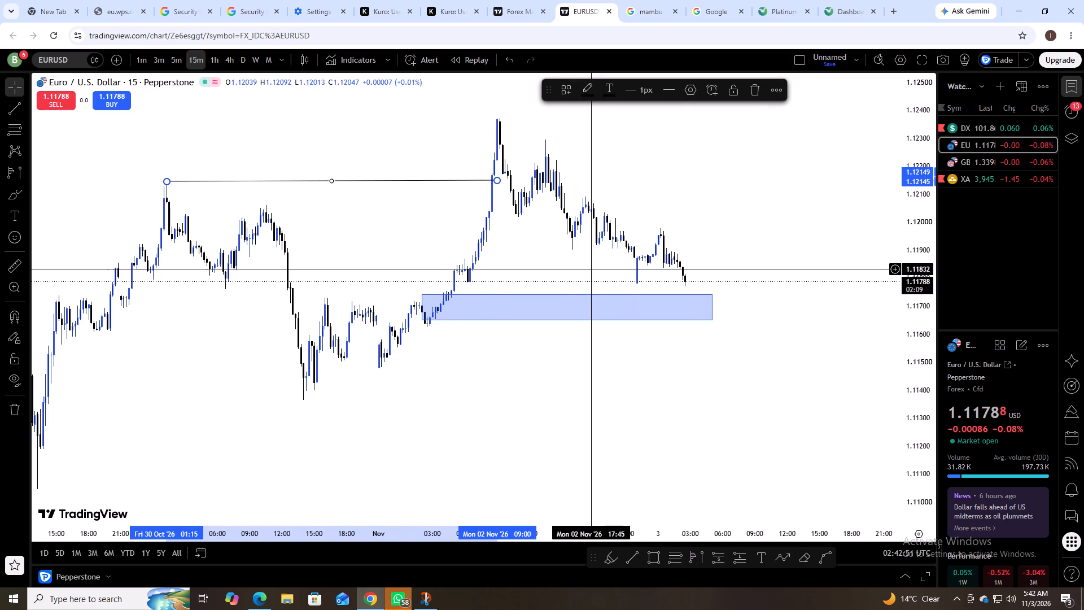
Add a EURUSD price alert at 1.11739, on the upper edge of the blue demand zone.
{"action": "scroll", "coordinate": [558, 382], "scroll_direction": "down", "scroll_amount": 3}
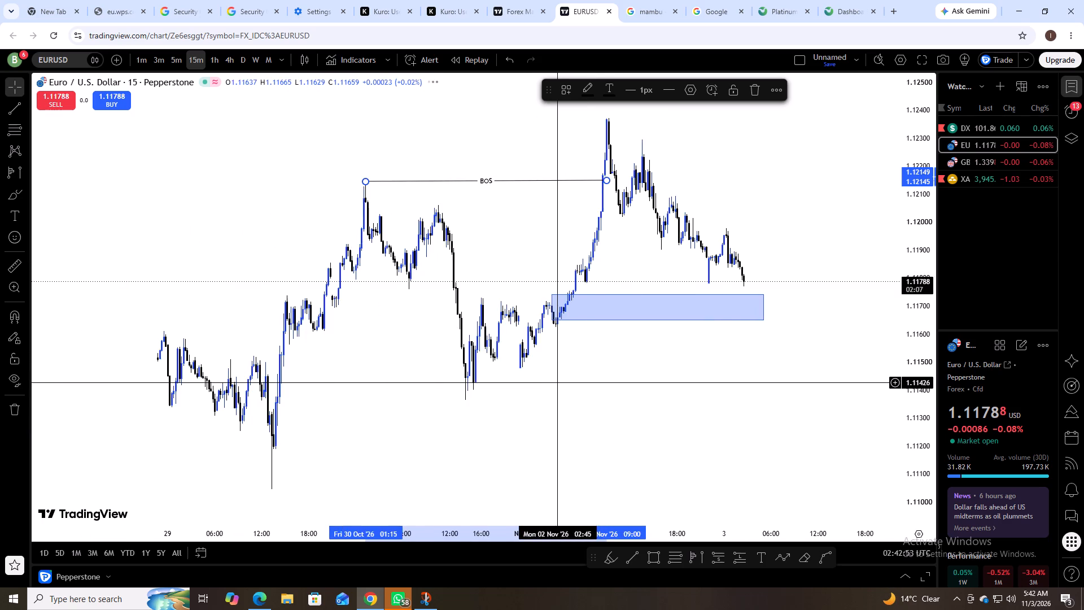
{"action": "scroll", "coordinate": [558, 380], "scroll_direction": "down", "scroll_amount": 4}
{"action": "left_click_drag", "start_coordinate": [767, 358], "coordinate": [707, 344]}
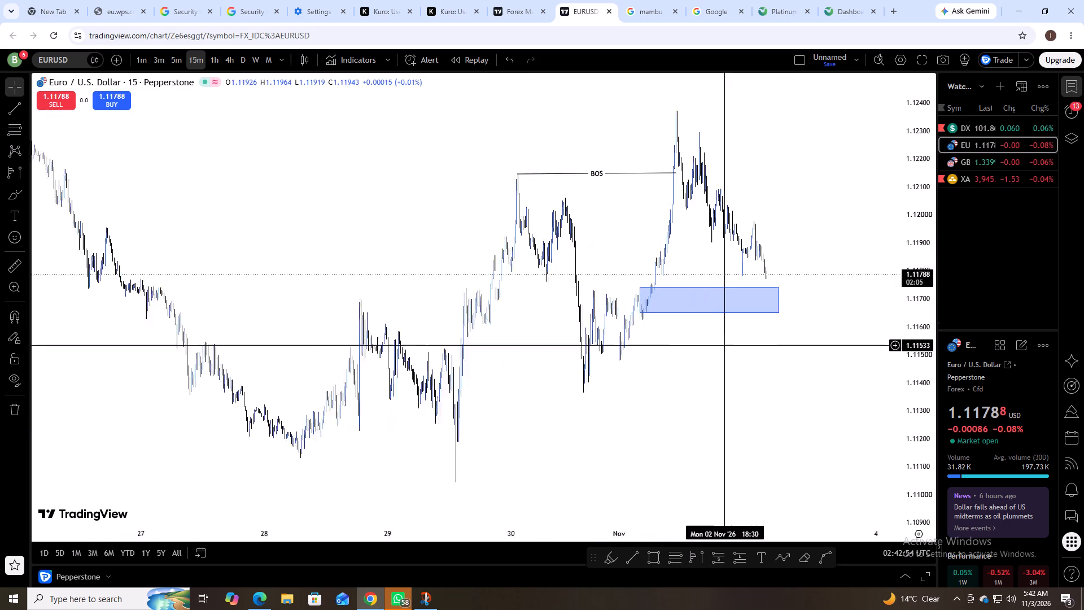
{"action": "left_click_drag", "start_coordinate": [707, 344], "coordinate": [671, 341]}
{"action": "scroll", "coordinate": [669, 339], "scroll_direction": "up", "scroll_amount": 4}
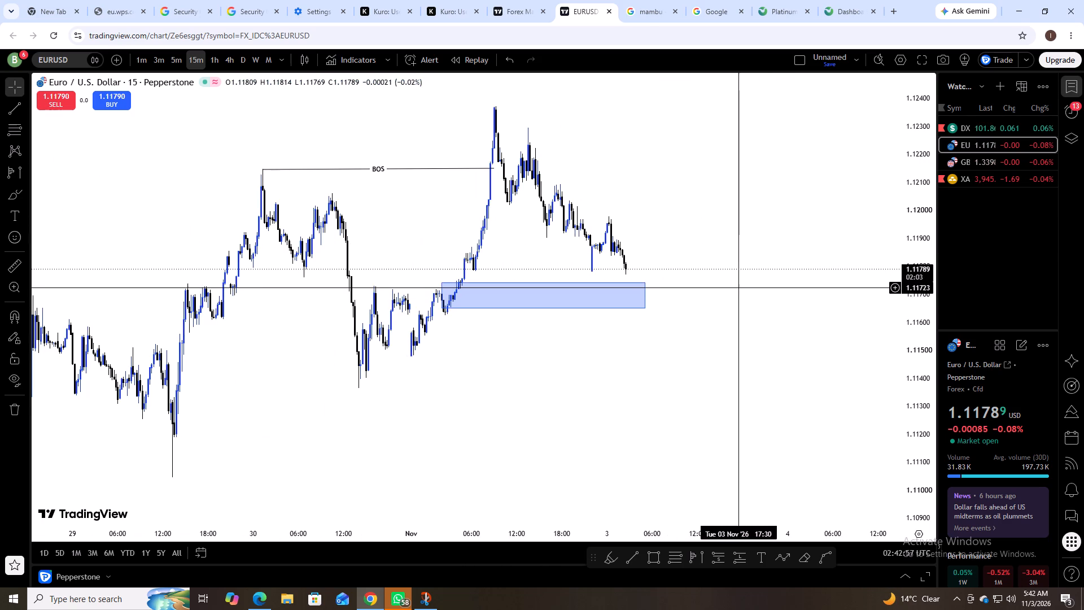
{"action": "left_click", "coordinate": [891, 283]}
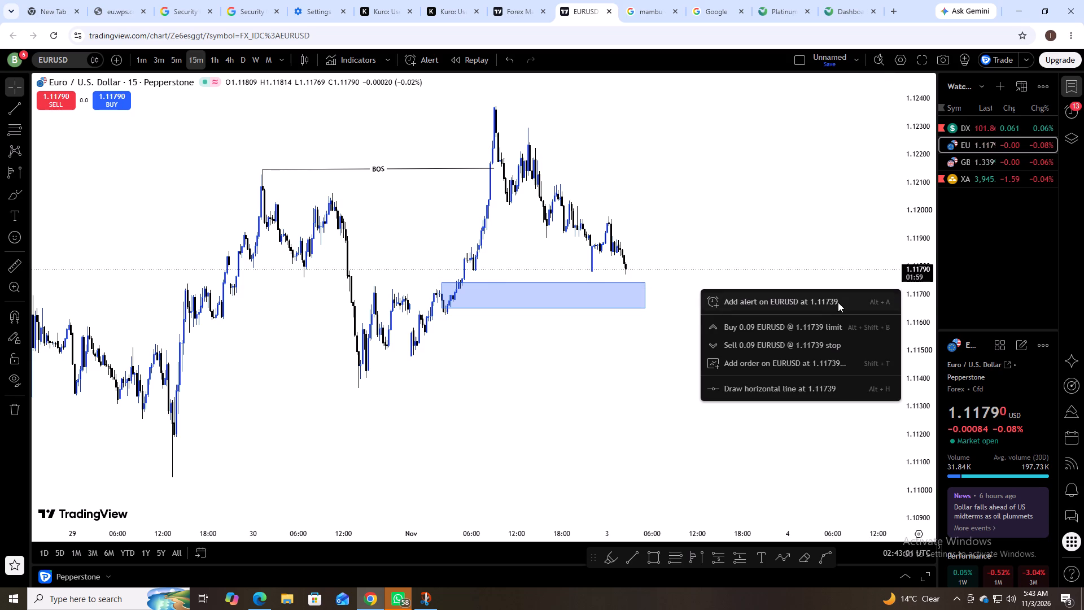
{"action": "left_click", "coordinate": [838, 304]}
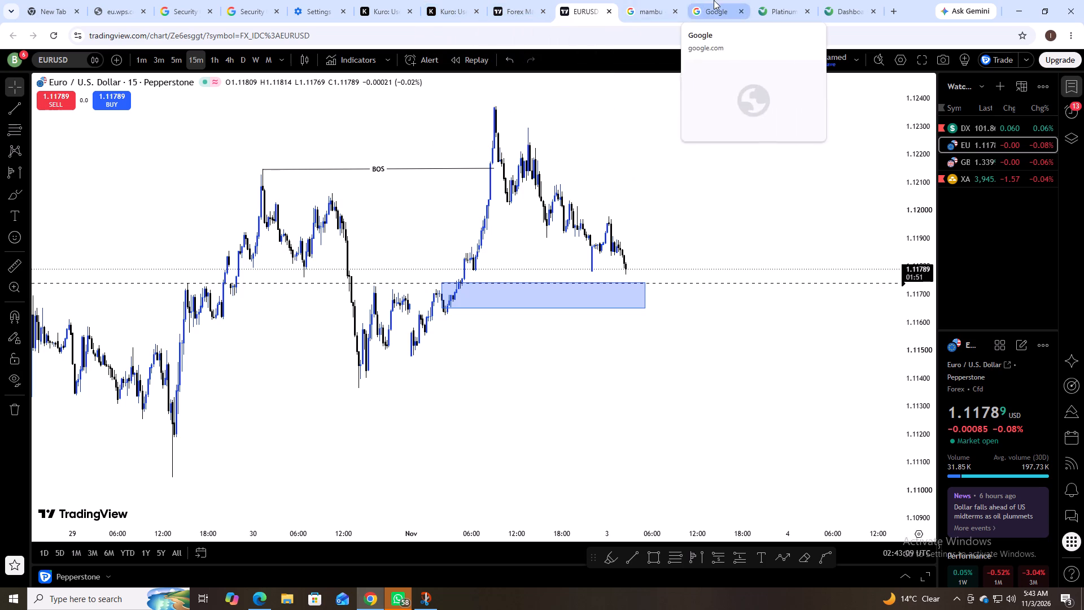
Check the latest activity, favourite views and upcoming repayments on the Mambu dashboard in its browser tab.
{"action": "left_click", "coordinate": [778, 6]}
{"action": "left_click", "coordinate": [841, 4]}
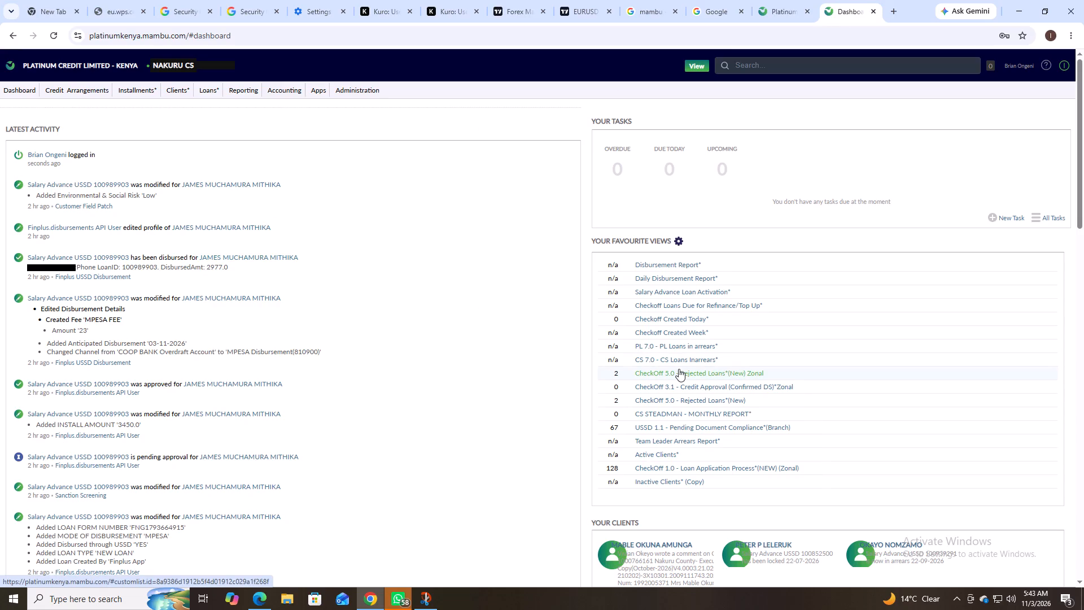
{"action": "scroll", "coordinate": [329, 525], "scroll_direction": "down", "scroll_amount": 8}
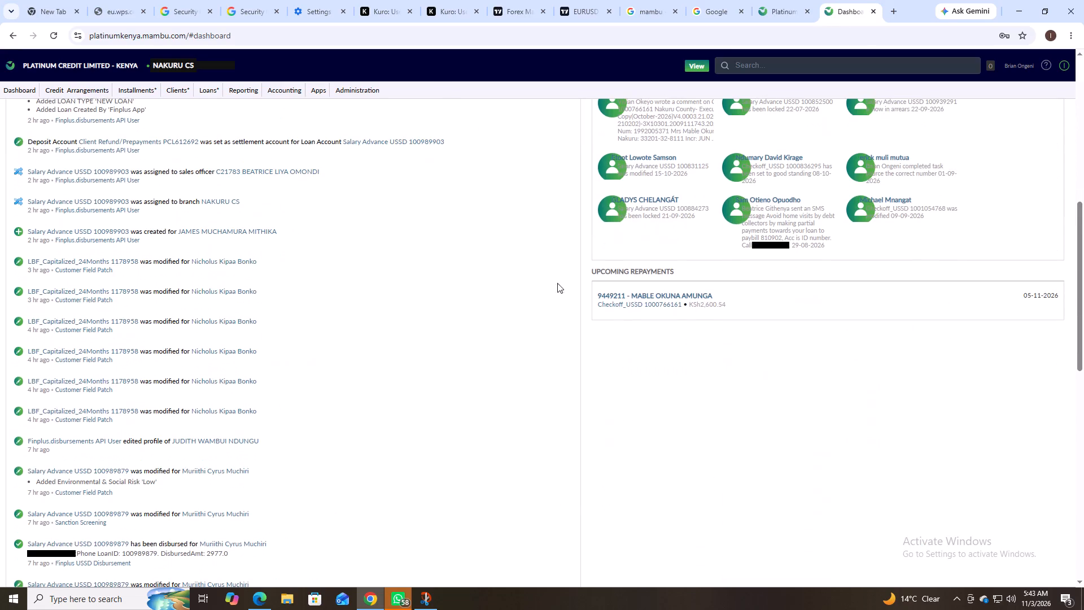